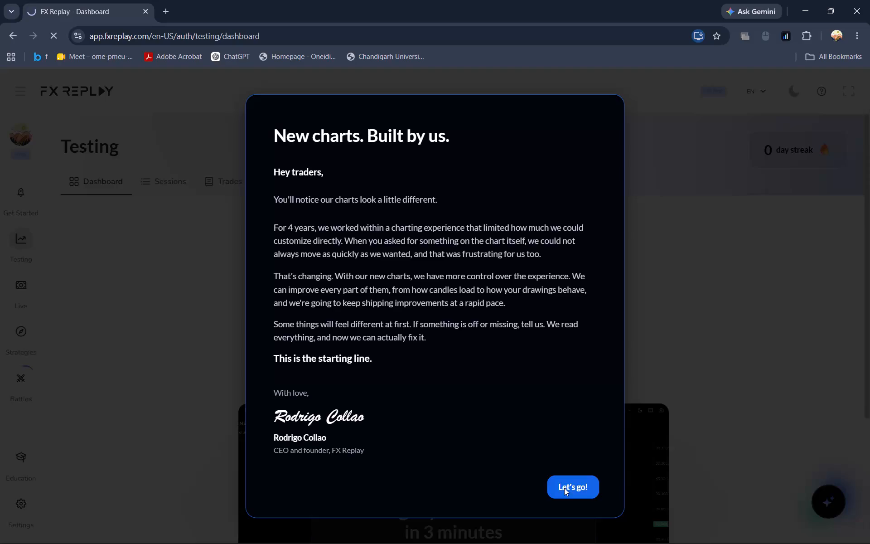
Dismiss the announcement about the new charts on the testing dashboard.
{"action": "scroll", "coordinate": [537, 467], "scroll_direction": "up", "scroll_amount": 2}
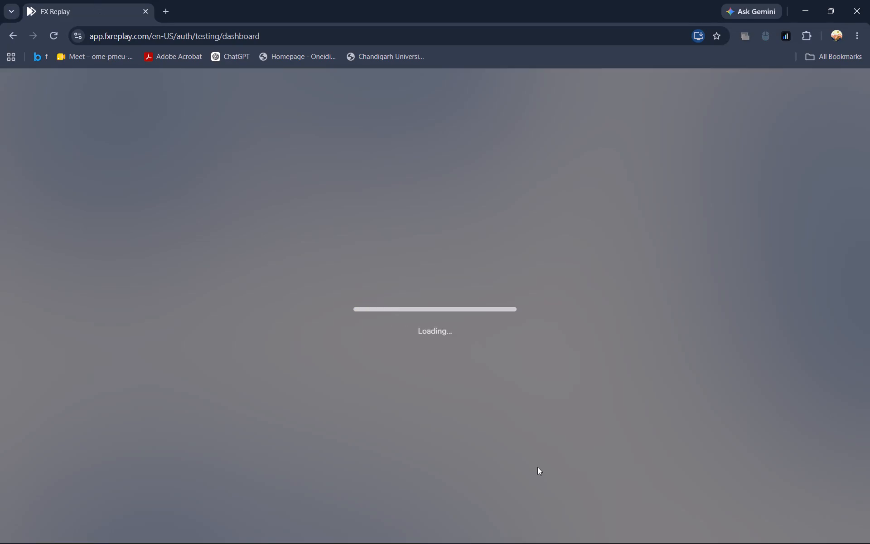
{"action": "scroll", "coordinate": [537, 467], "scroll_direction": "up", "scroll_amount": 1}
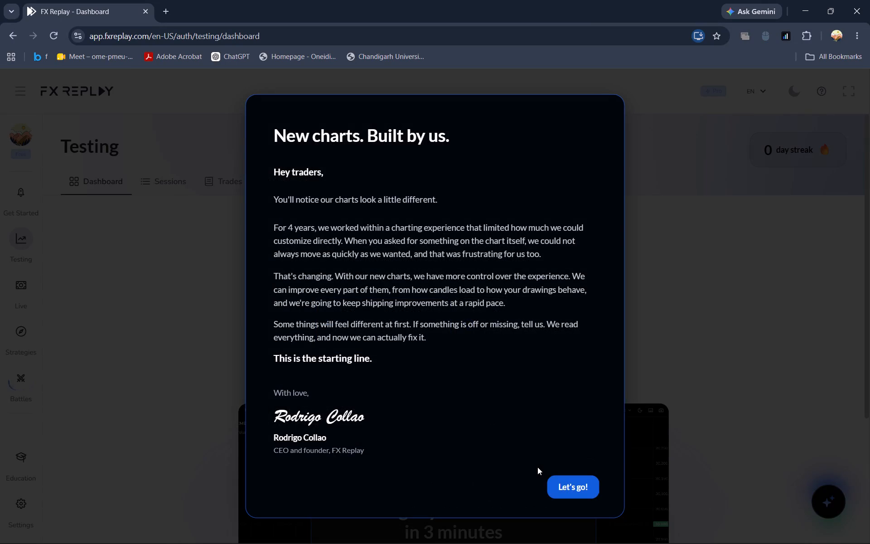
{"action": "left_click", "coordinate": [562, 495]}
Start creating a new backtesting session from the testing dashboard.
{"action": "scroll", "coordinate": [423, 335], "scroll_direction": "down", "scroll_amount": 5}
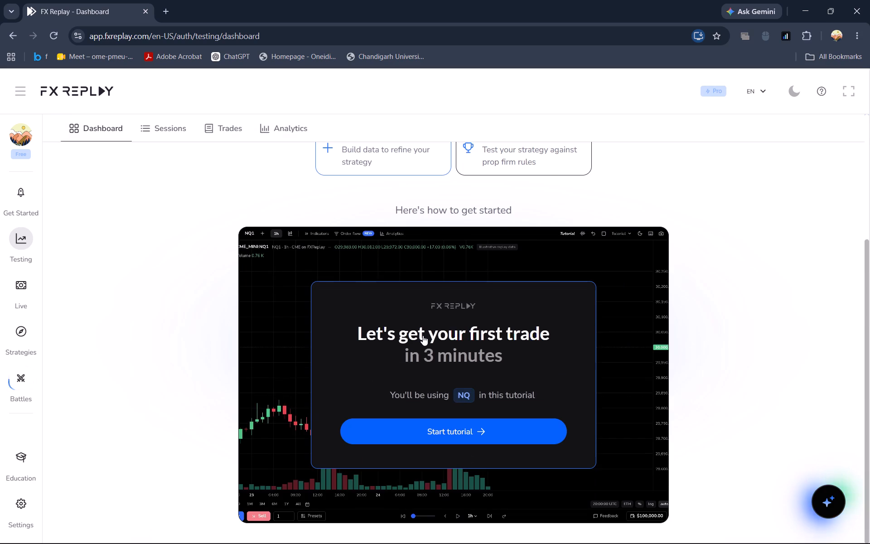
{"action": "scroll", "coordinate": [423, 335], "scroll_direction": "down", "scroll_amount": 3}
{"action": "scroll", "coordinate": [423, 335], "scroll_direction": "up", "scroll_amount": 4}
{"action": "left_click", "coordinate": [397, 326]}
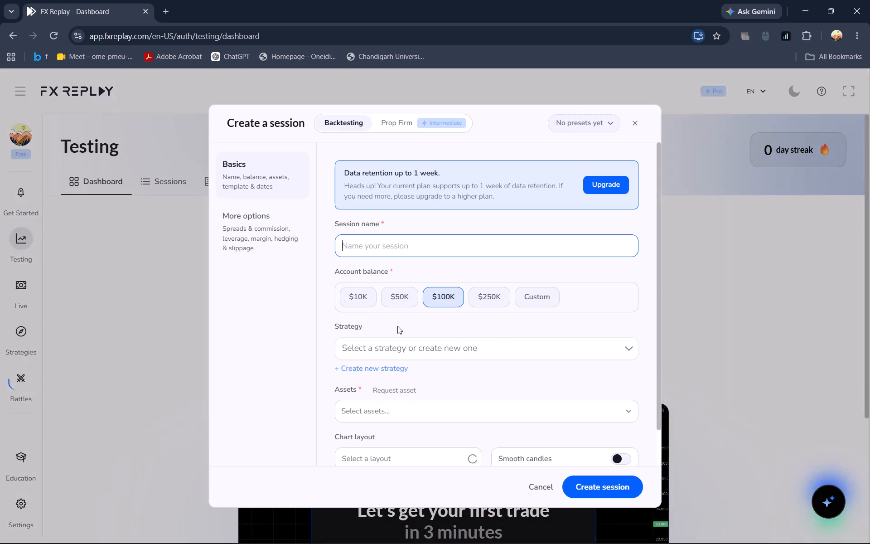
Set the session's account balance to $10K and name the session xauusd.
{"action": "left_click", "coordinate": [398, 231]}
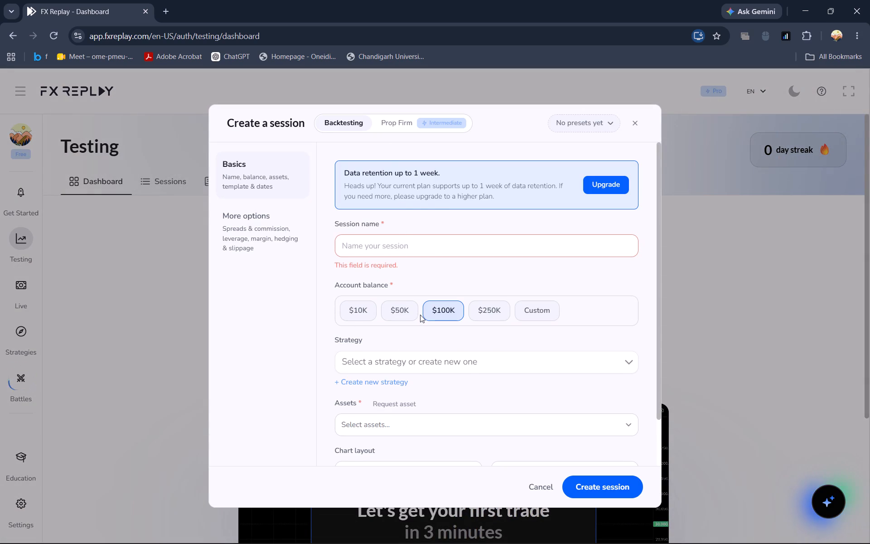
{"action": "left_click", "coordinate": [365, 308]}
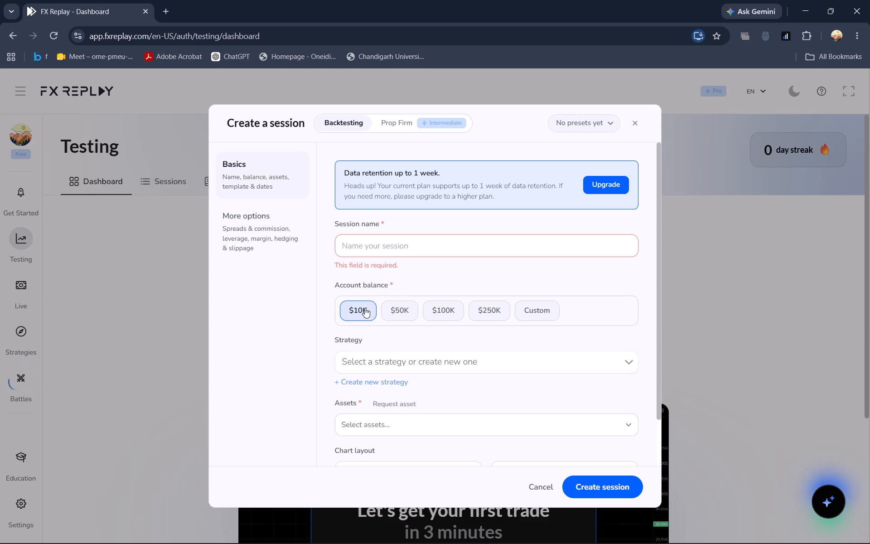
{"action": "left_click", "coordinate": [375, 247]}
{"action": "type", "text": "xauusd"}
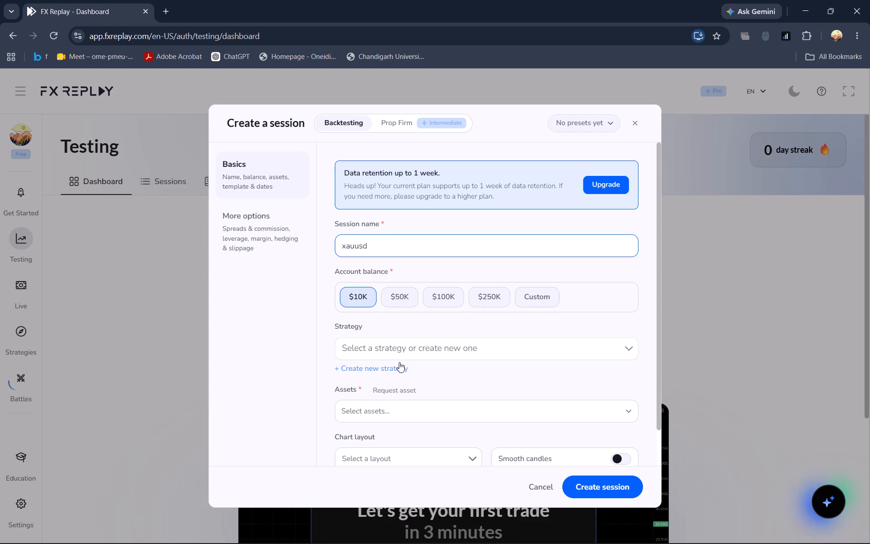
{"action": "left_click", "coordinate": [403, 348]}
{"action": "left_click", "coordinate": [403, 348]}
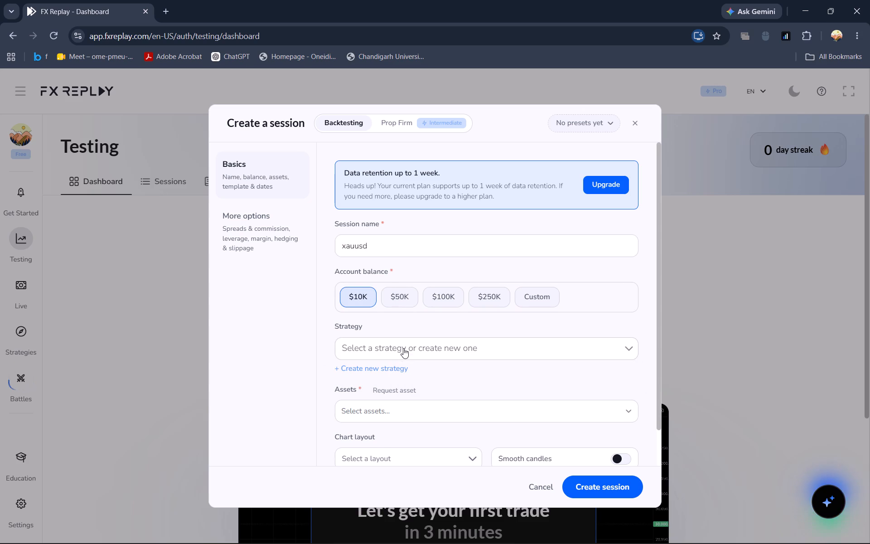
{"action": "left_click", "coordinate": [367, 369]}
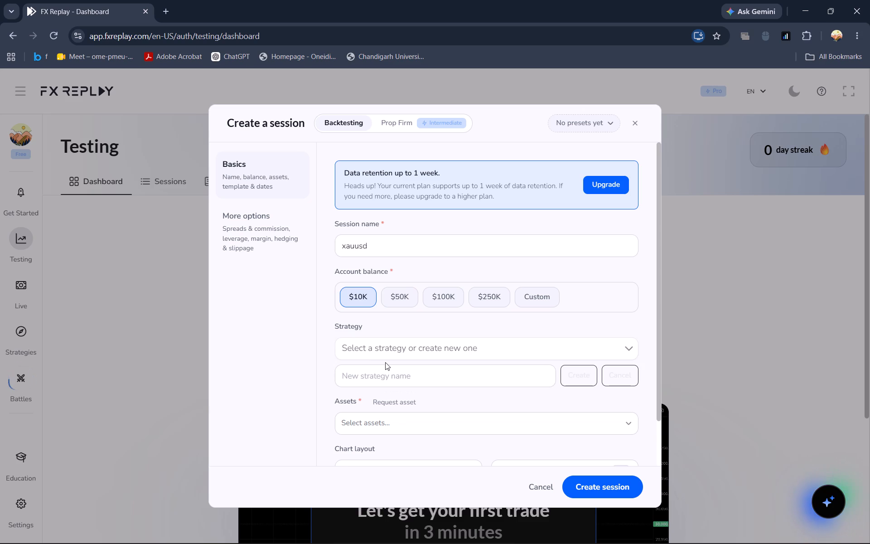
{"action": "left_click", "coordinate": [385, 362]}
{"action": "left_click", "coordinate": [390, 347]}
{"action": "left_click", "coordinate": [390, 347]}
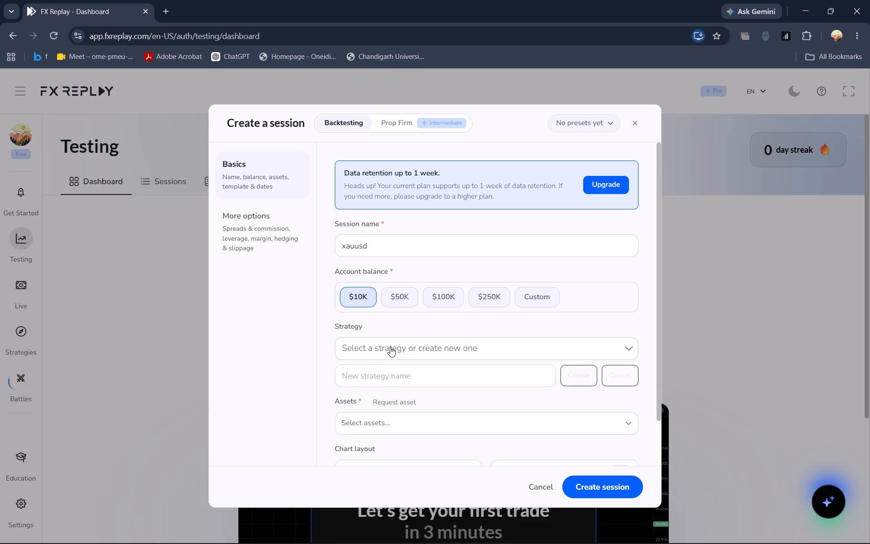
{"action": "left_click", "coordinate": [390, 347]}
Search the assets for xauusd and add the third XAUUSD Gold / US Dollar listing to the session.
{"action": "left_click", "coordinate": [388, 427]}
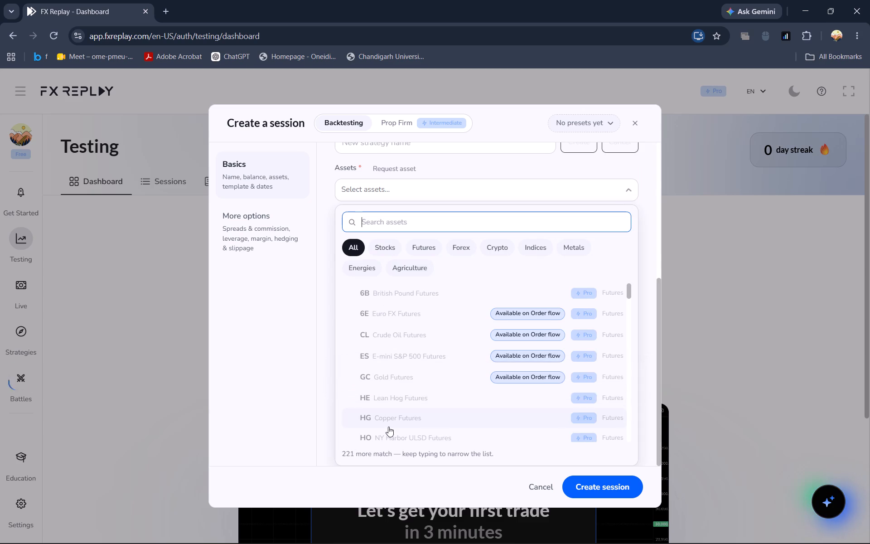
{"action": "key", "text": "x"}
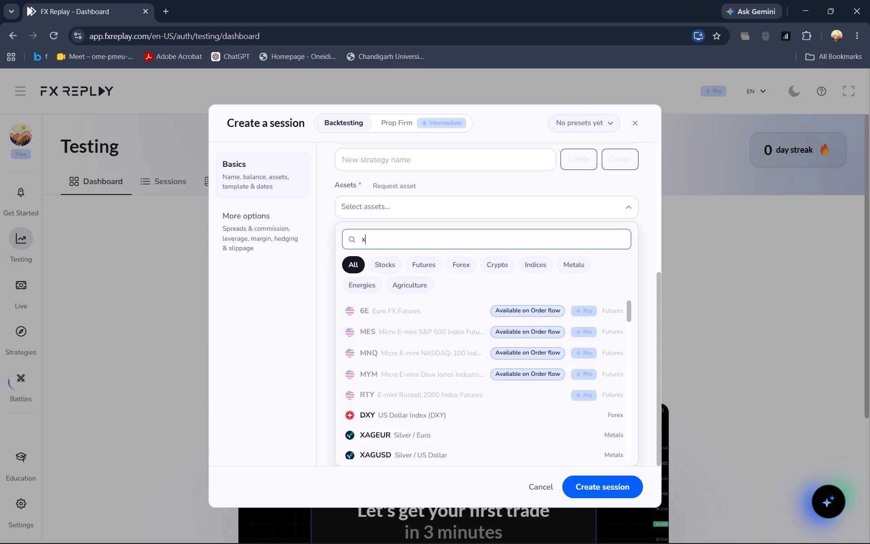
{"action": "type", "text": "auusd"}
{"action": "key", "text": "Down"}
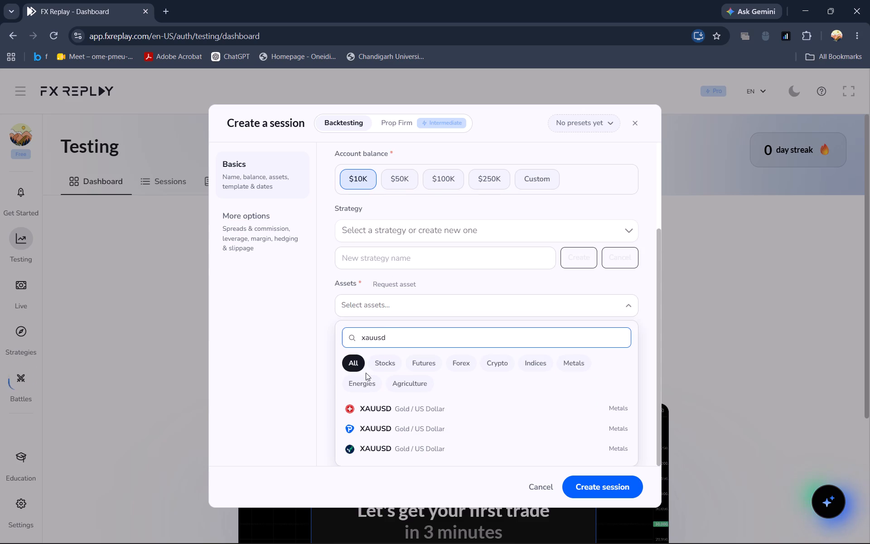
{"action": "scroll", "coordinate": [418, 457], "scroll_direction": "down", "scroll_amount": 1}
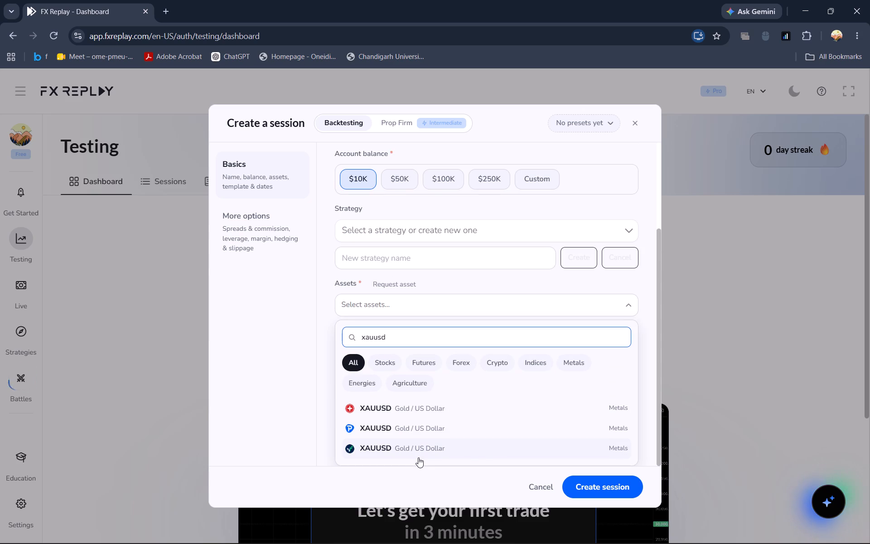
{"action": "scroll", "coordinate": [418, 457], "scroll_direction": "down", "scroll_amount": 1}
{"action": "left_click", "coordinate": [418, 454]}
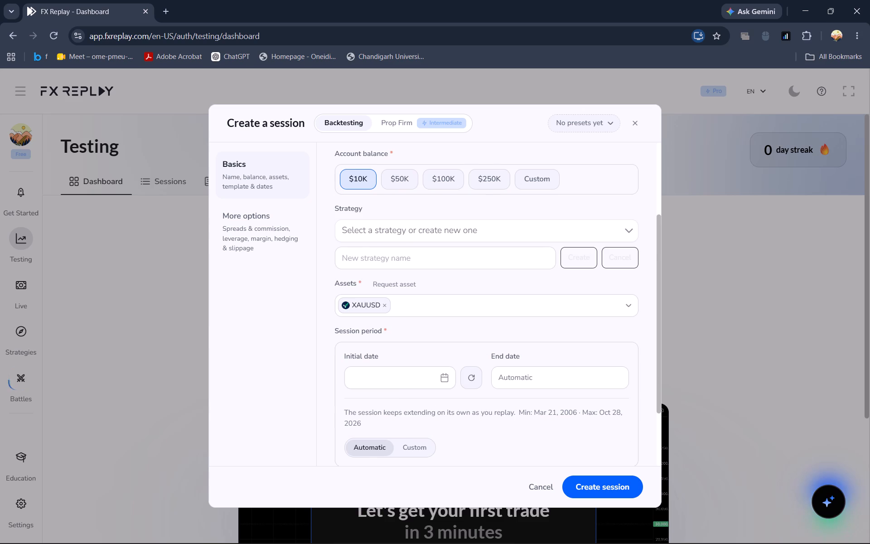
Set the session's initial date to 01/01/2026 13:27.
{"action": "scroll", "coordinate": [404, 370], "scroll_direction": "down", "scroll_amount": 1}
{"action": "left_click", "coordinate": [393, 320]}
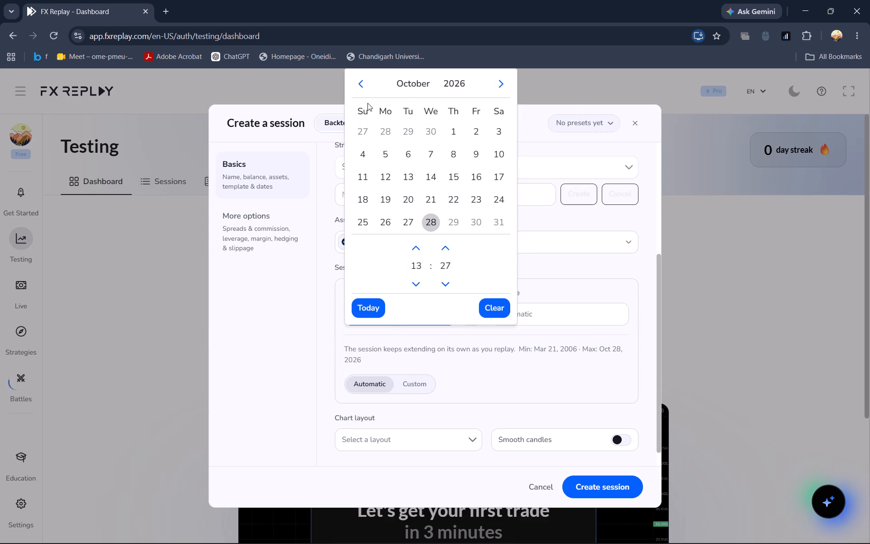
{"action": "triple_click", "coordinate": [363, 86]}
{"action": "triple_click", "coordinate": [363, 86]}
{"action": "left_click", "coordinate": [363, 86]}
{"action": "right_click", "coordinate": [363, 86]}
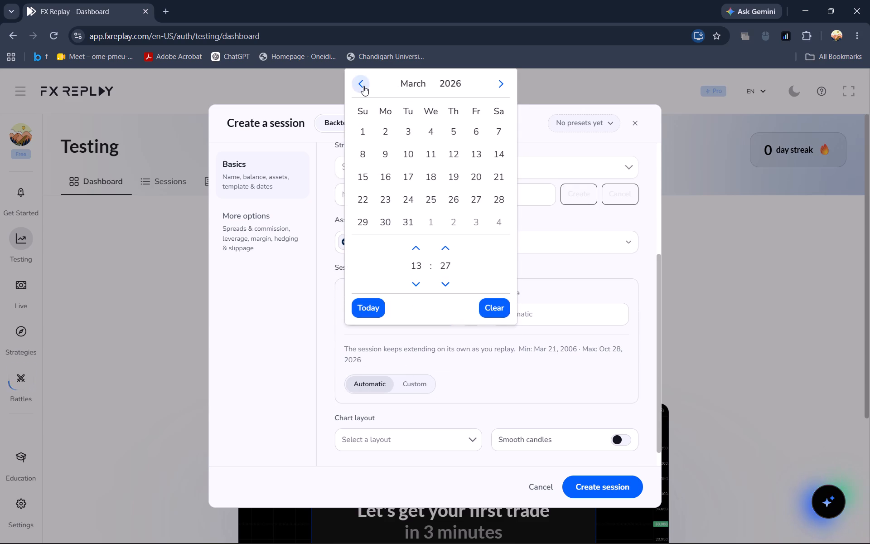
{"action": "left_click", "coordinate": [363, 86]}
{"action": "left_click", "coordinate": [363, 86]}
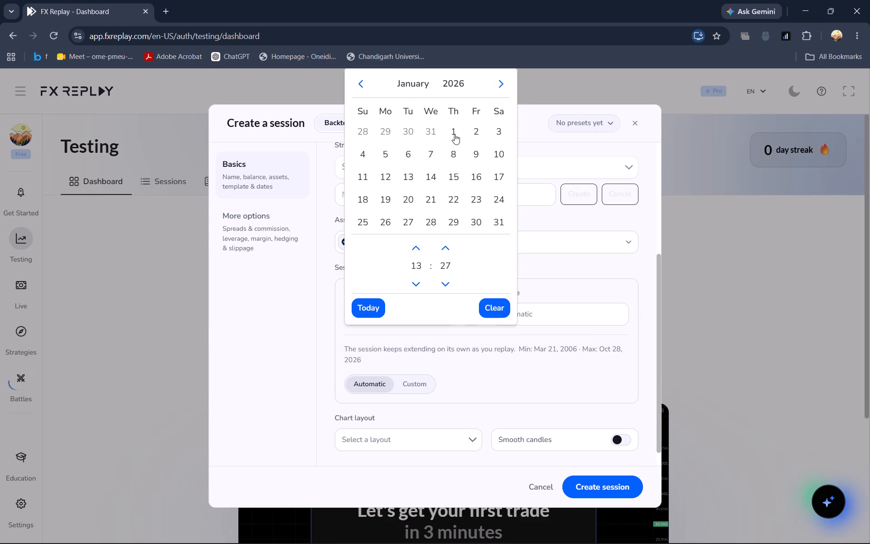
{"action": "left_click", "coordinate": [447, 140]}
{"action": "left_click", "coordinate": [448, 134]}
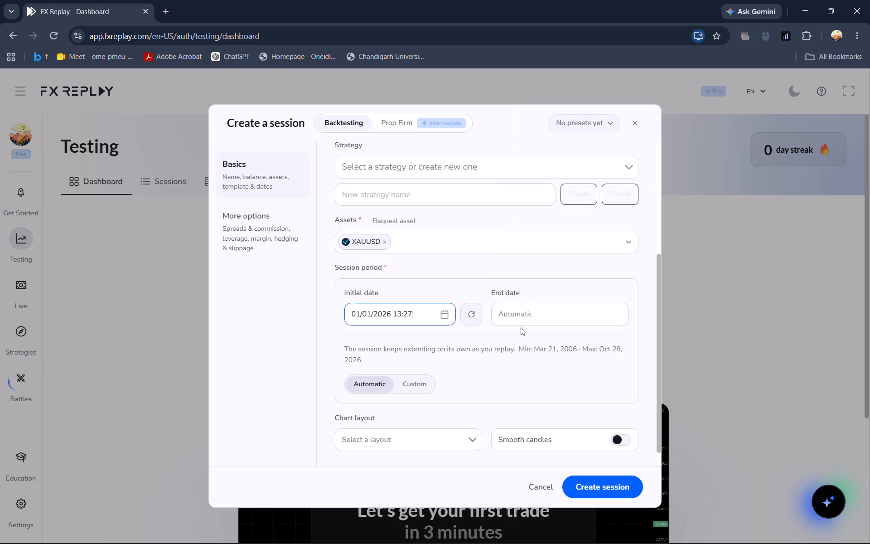
Switch the session period to a custom end date and set it to 01/31/2026 23:59.
{"action": "left_click", "coordinate": [520, 319]}
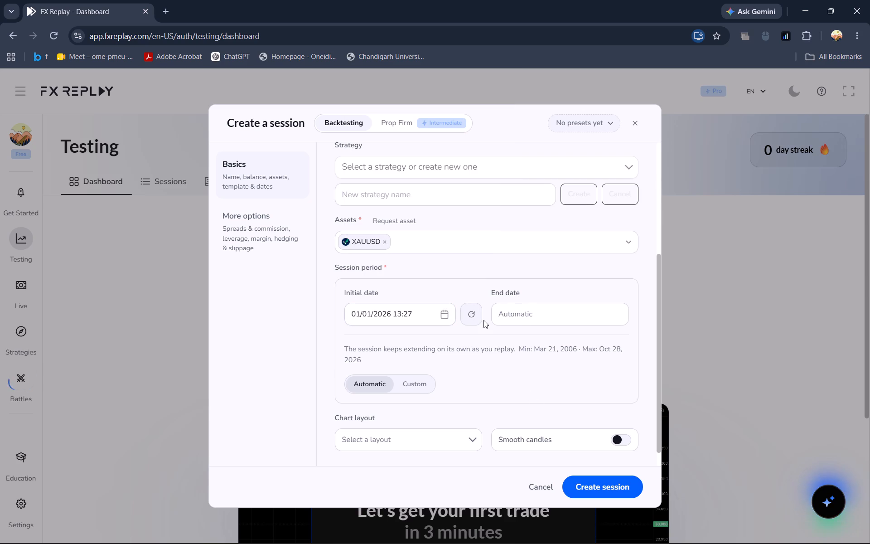
{"action": "left_click", "coordinate": [551, 322]}
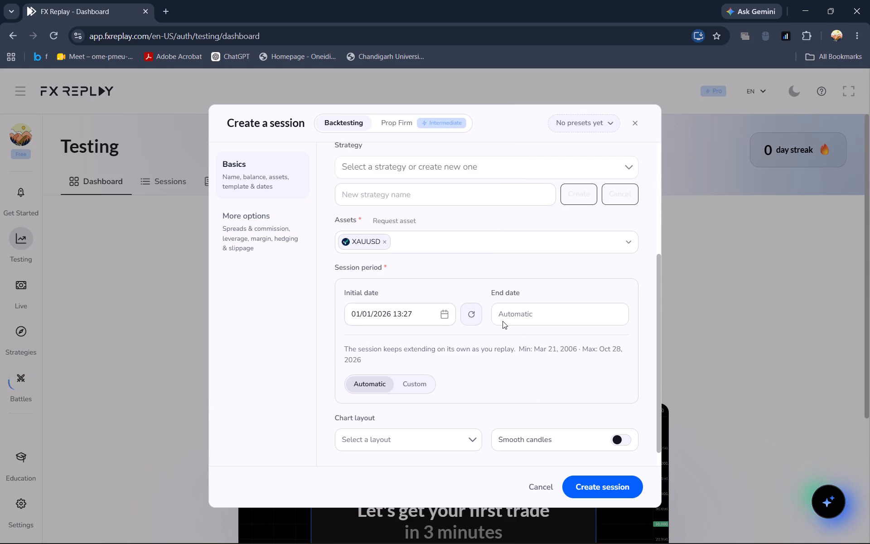
{"action": "triple_click", "coordinate": [499, 322]}
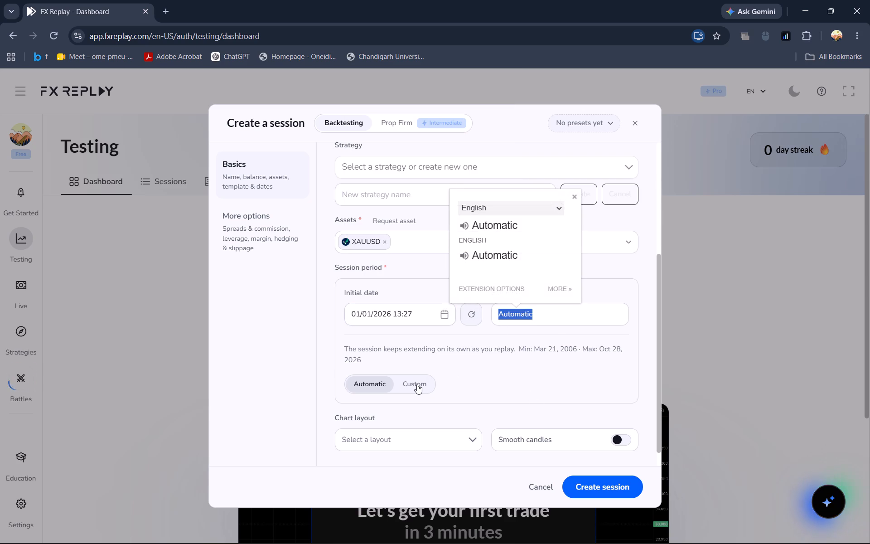
{"action": "left_click", "coordinate": [417, 384]}
{"action": "left_click", "coordinate": [543, 320]}
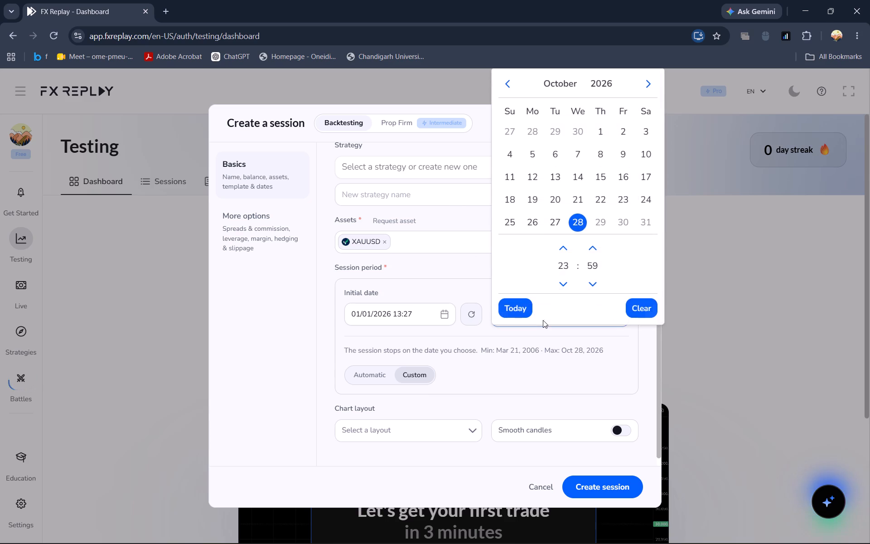
{"action": "left_click", "coordinate": [553, 89]}
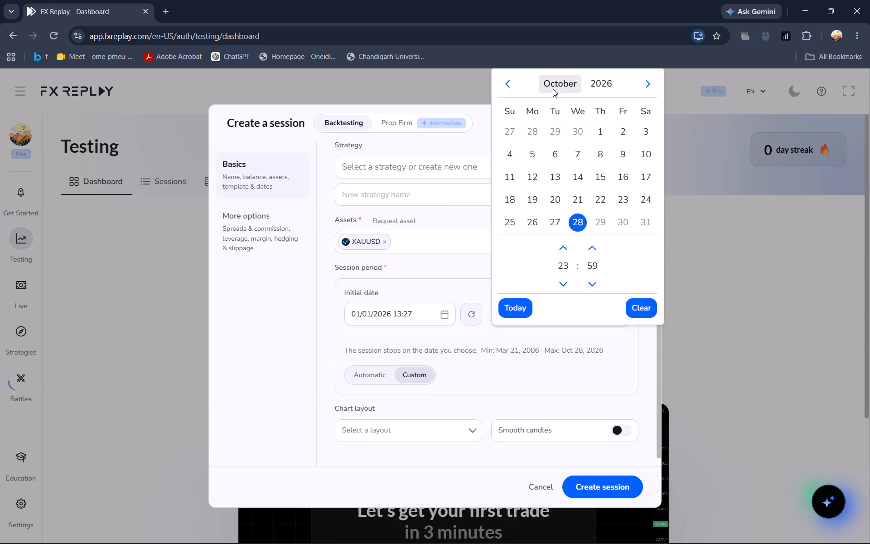
{"action": "left_click", "coordinate": [517, 367]}
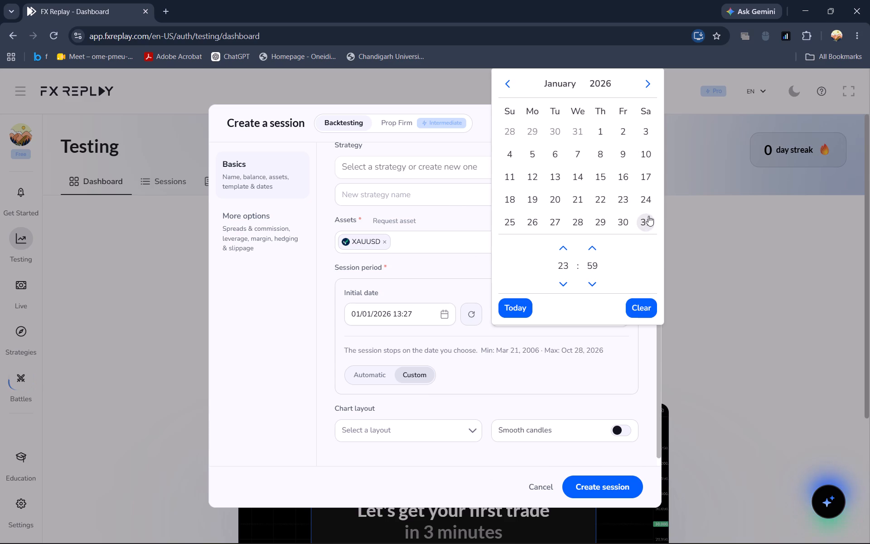
{"action": "left_click", "coordinate": [648, 216]}
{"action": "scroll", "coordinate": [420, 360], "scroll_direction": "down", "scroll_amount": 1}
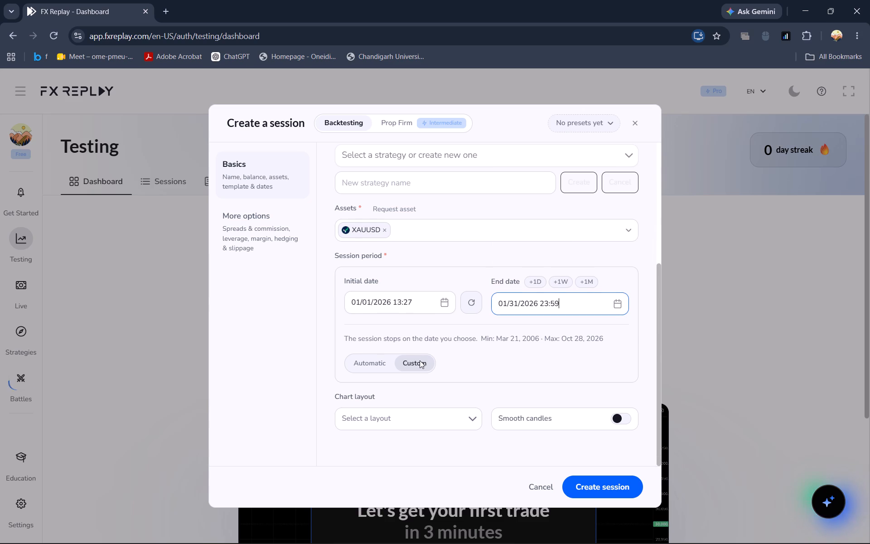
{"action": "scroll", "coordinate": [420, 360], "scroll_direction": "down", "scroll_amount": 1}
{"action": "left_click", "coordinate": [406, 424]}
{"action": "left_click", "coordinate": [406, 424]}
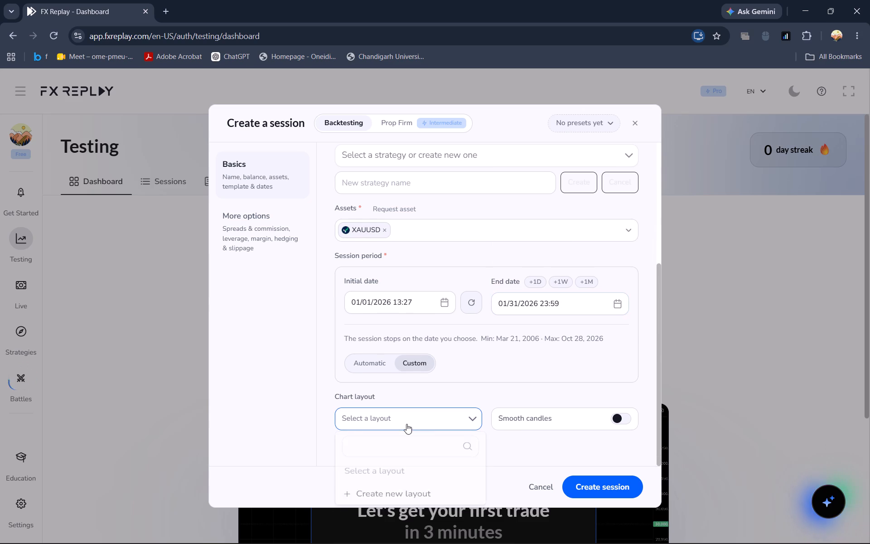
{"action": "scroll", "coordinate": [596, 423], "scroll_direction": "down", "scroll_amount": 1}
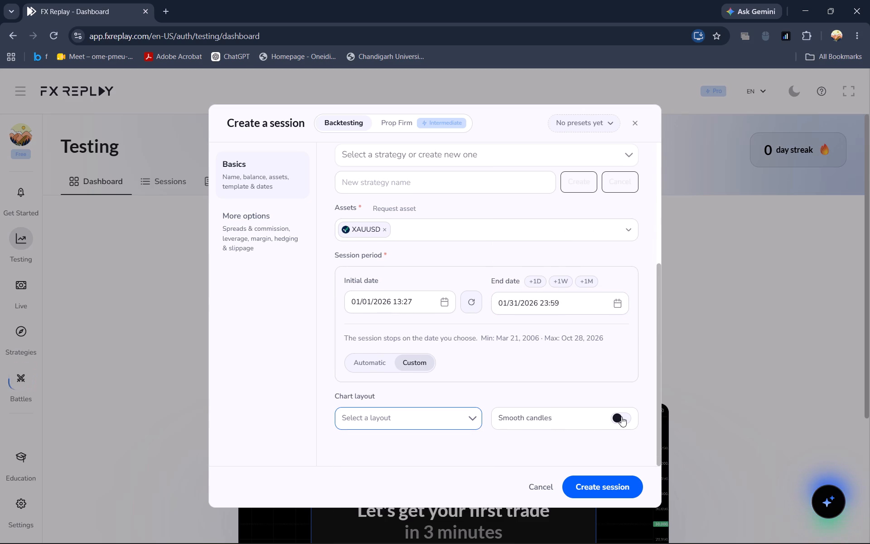
Turn on smooth candles for the session.
{"action": "left_click", "coordinate": [621, 417]}
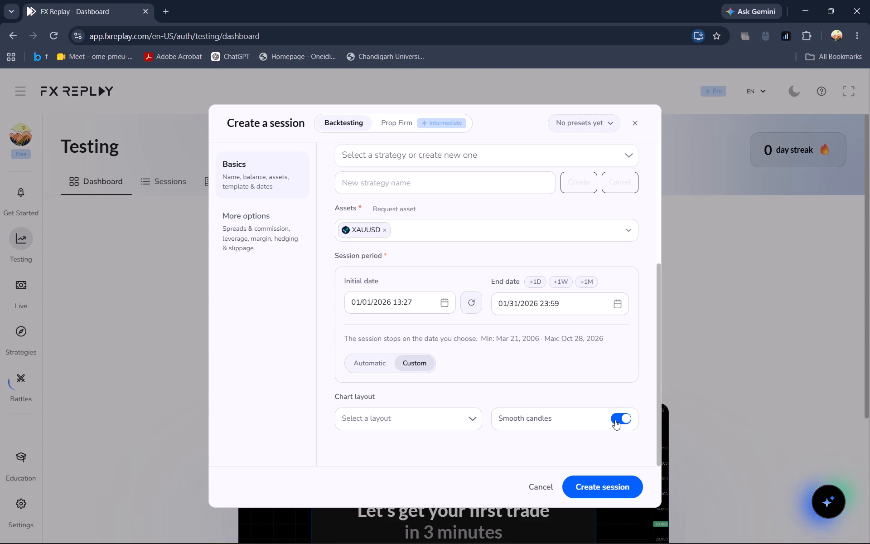
Create the configured backtesting session and skip the introduction to the new charts with the self-explore option.
{"action": "scroll", "coordinate": [477, 202], "scroll_direction": "up", "scroll_amount": 3}
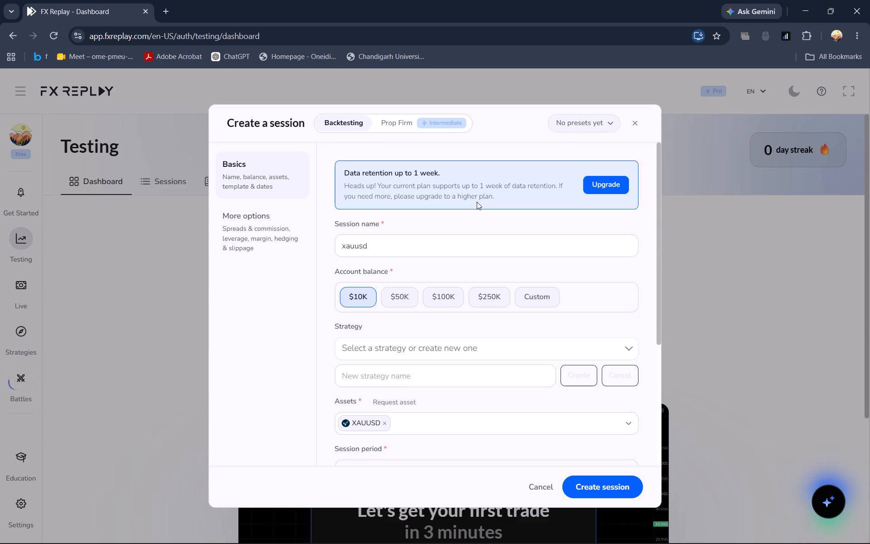
{"action": "scroll", "coordinate": [477, 202], "scroll_direction": "up", "scroll_amount": 4}
{"action": "scroll", "coordinate": [477, 202], "scroll_direction": "down", "scroll_amount": 6}
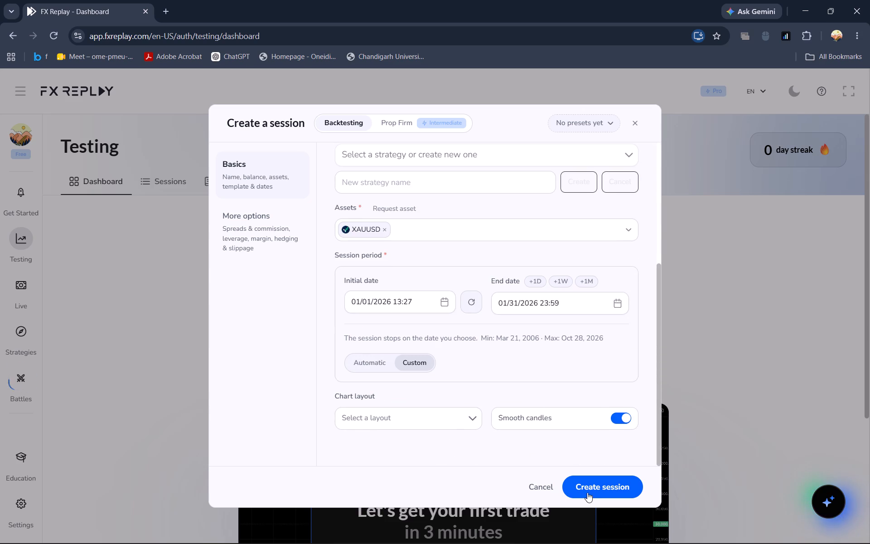
{"action": "left_click", "coordinate": [587, 492]}
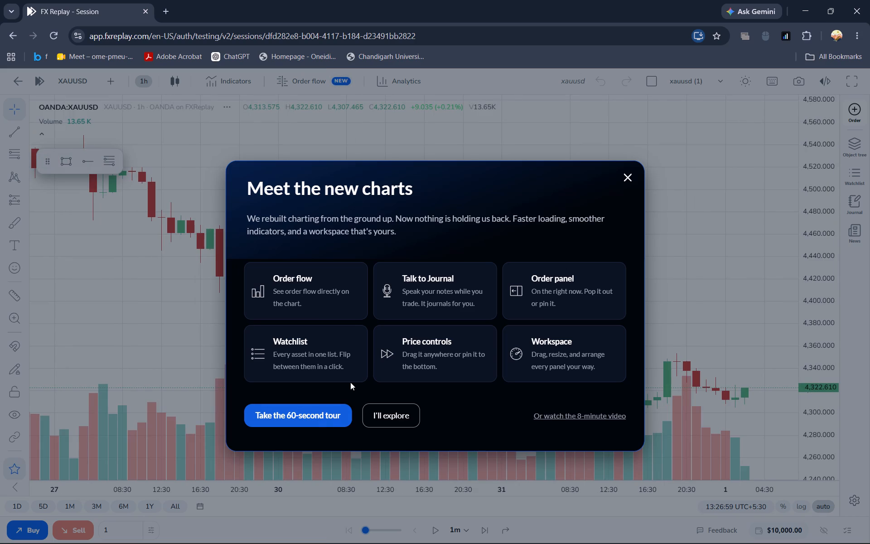
{"action": "left_click", "coordinate": [410, 413]}
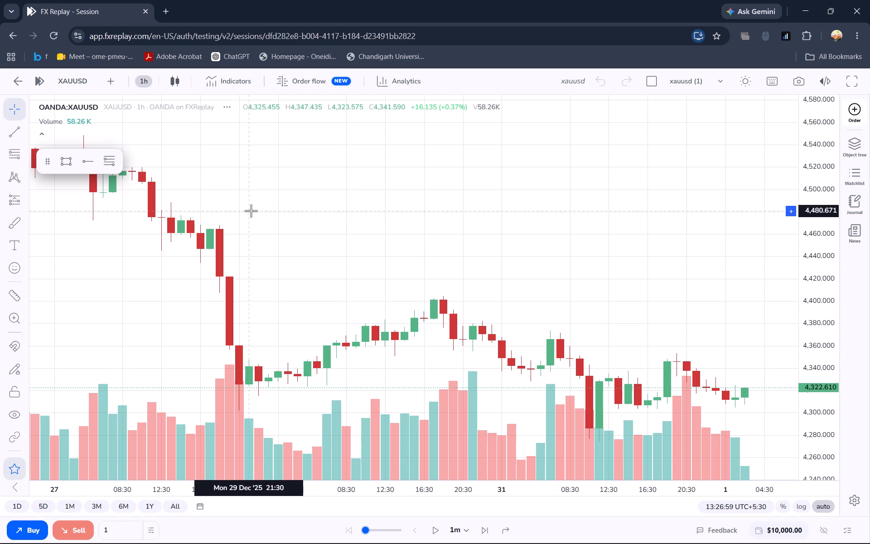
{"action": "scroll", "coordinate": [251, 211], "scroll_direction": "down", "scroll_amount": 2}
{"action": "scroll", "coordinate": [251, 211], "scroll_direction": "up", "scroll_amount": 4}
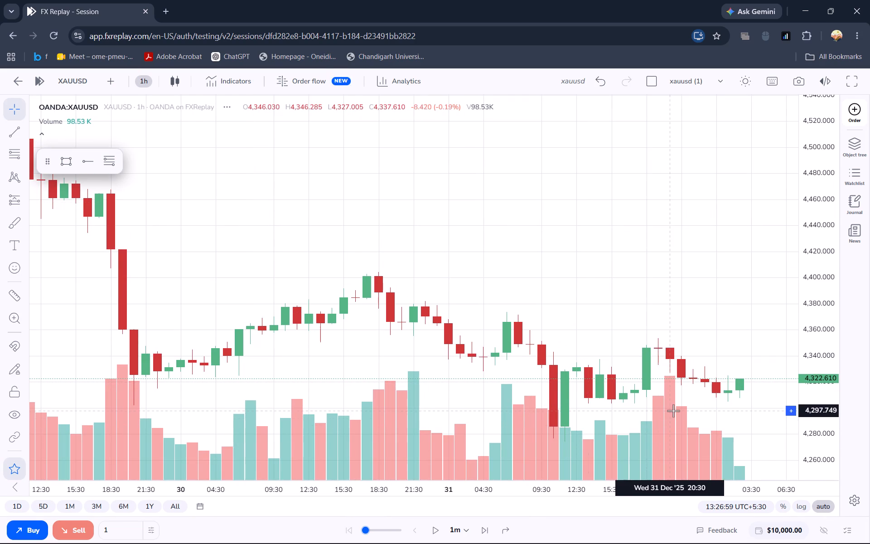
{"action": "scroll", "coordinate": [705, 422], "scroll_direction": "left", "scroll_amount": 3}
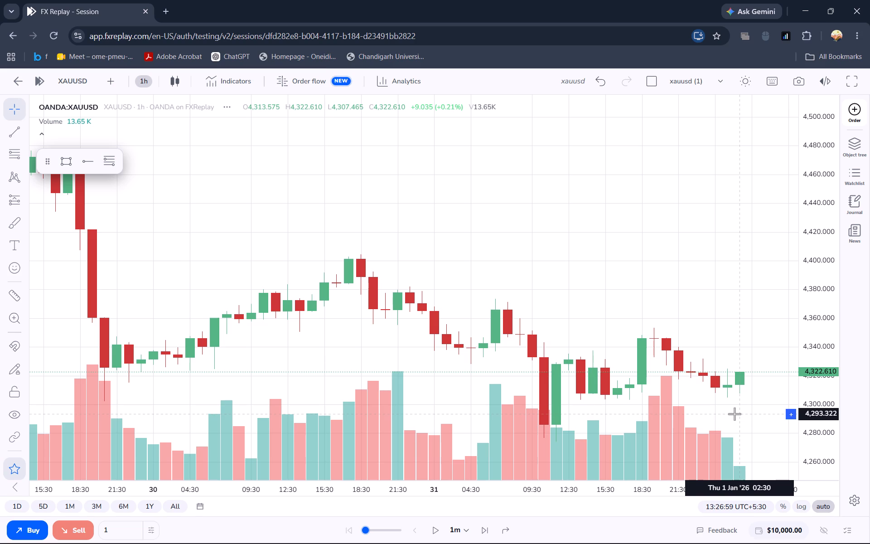
Advance the replay by one 1-minute step.
{"action": "key", "text": "ctrl+space"}
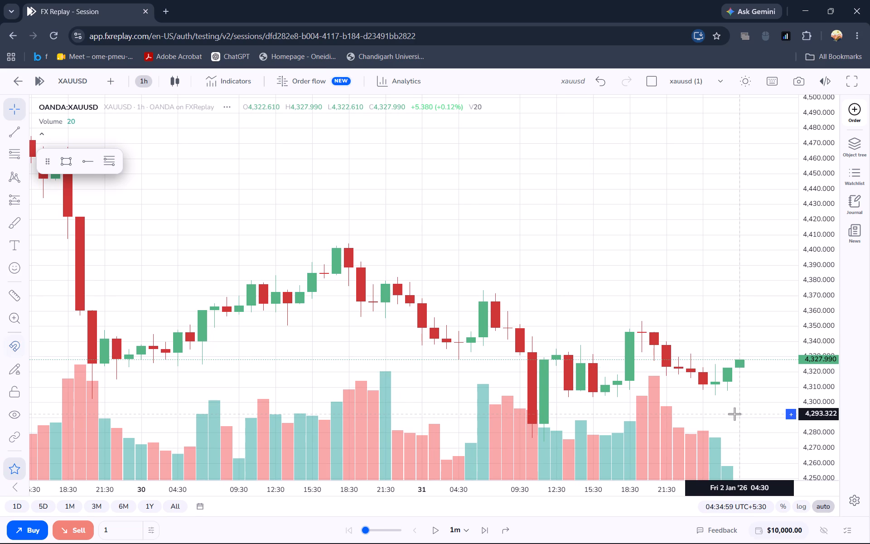
Set the chart timeframe to 15 minutes.
{"action": "left_click", "coordinate": [230, 192]}
{"action": "key", "text": "4"}
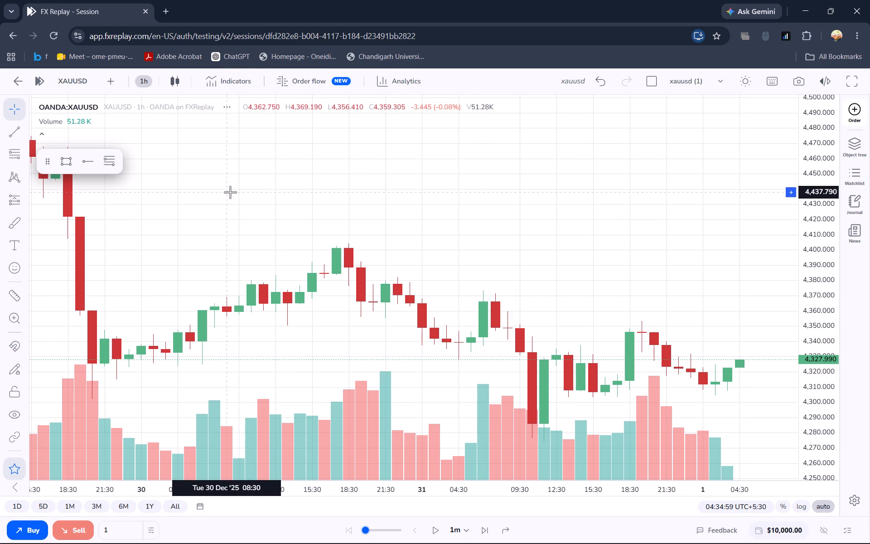
{"action": "key", "text": "BackSpace"}
{"action": "type", "text": "15"}
{"action": "key", "text": "Return"}
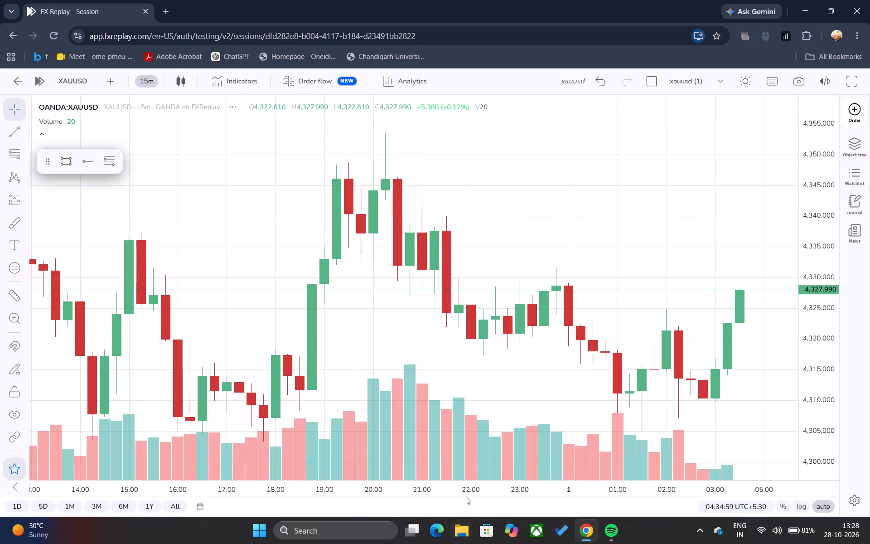
Set the replay step interval to 15m.
{"action": "left_click", "coordinate": [458, 530]}
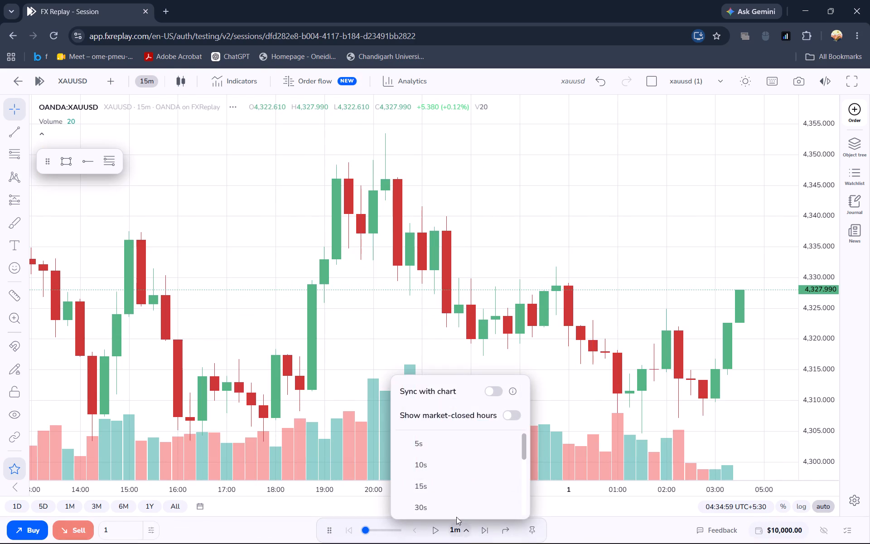
{"action": "scroll", "coordinate": [449, 456], "scroll_direction": "down", "scroll_amount": 2}
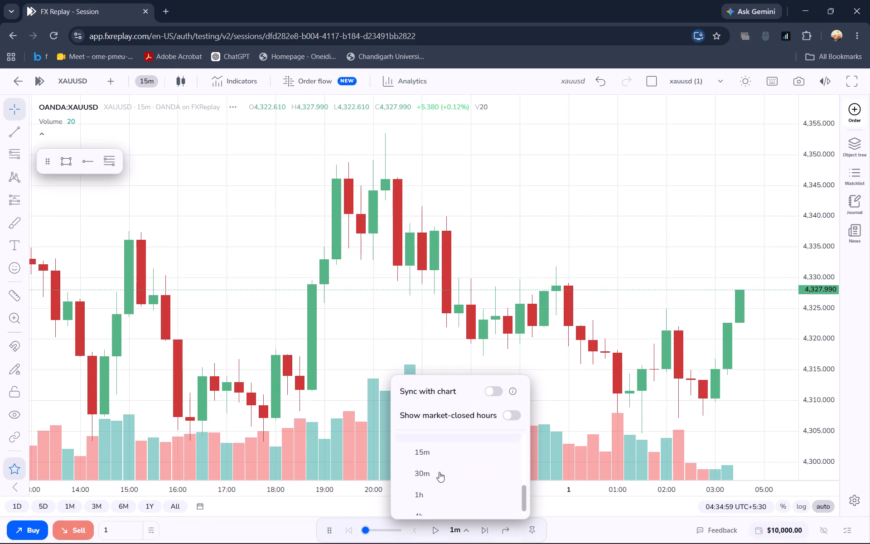
{"action": "left_click", "coordinate": [431, 457]}
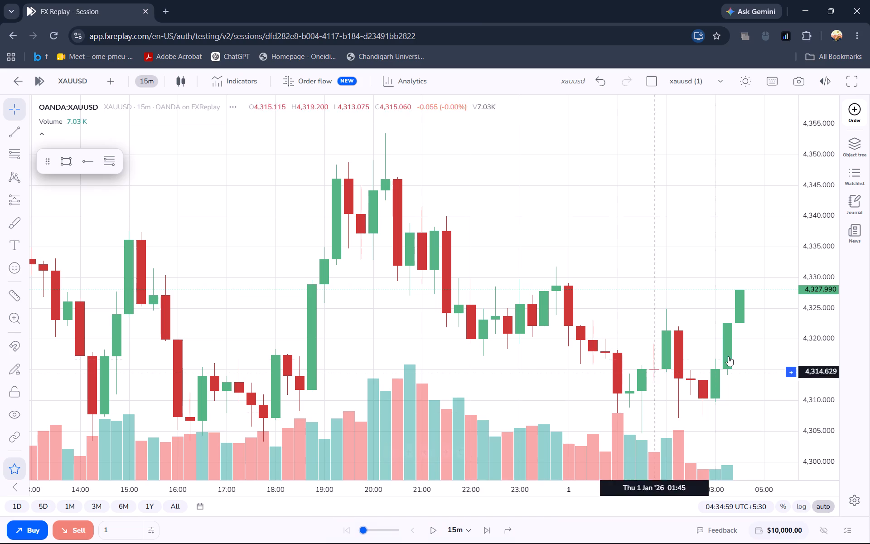
Advance the replay in 15-minute steps to 09:59:59 on 2 January 2026.
{"action": "key", "text": "ctrl+space"}
{"action": "key", "text": "ctrl+space"}
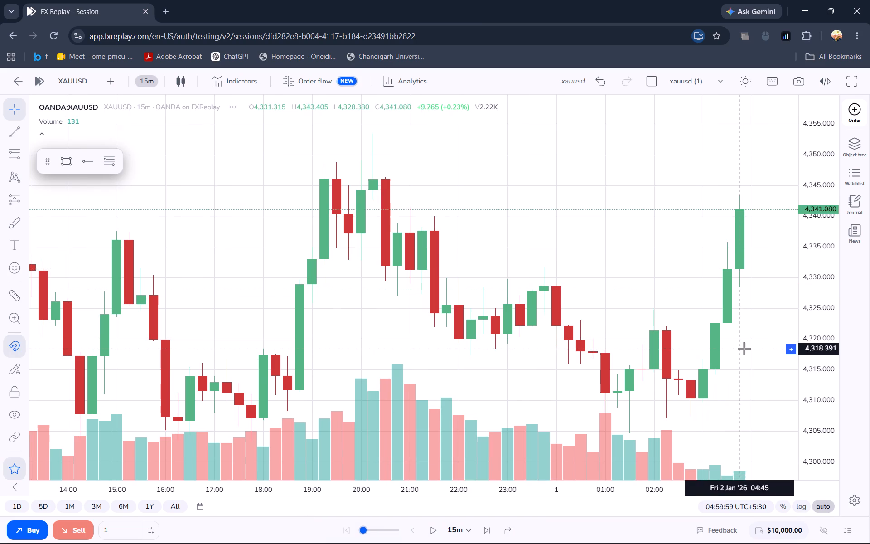
{"action": "key", "text": "ctrl+space"}
{"action": "key", "text": "ctrl+space"}
{"action": "key", "text": "ctrl+space"}
{"action": "key", "text": "ctrl+space"}
{"action": "key", "text": "ctrl+space"}
{"action": "key", "text": "ctrl+space"}
{"action": "key", "text": "ctrl+space"}
{"action": "key", "text": "ctrl+space"}
{"action": "key", "text": "ctrl+space"}
{"action": "key", "text": "ctrl+space"}
{"action": "key", "text": "ctrl+space"}
{"action": "key", "text": "ctrl+space"}
{"action": "key", "text": "ctrl+space"}
{"action": "key", "text": "ctrl+space"}
{"action": "key", "text": "ctrl+space"}
{"action": "key", "text": "ctrl+space"}
{"action": "key", "text": "ctrl+space"}
{"action": "key", "text": "ctrl+space"}
{"action": "key", "text": "ctrl+space"}
{"action": "key", "text": "ctrl+space"}
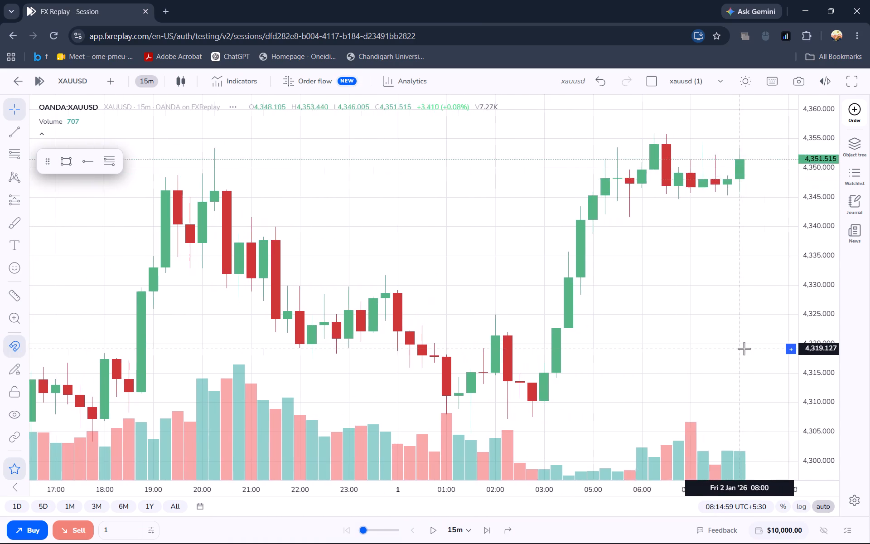
{"action": "key", "text": "ctrl+space"}
{"action": "key", "text": "ctrl+space"}
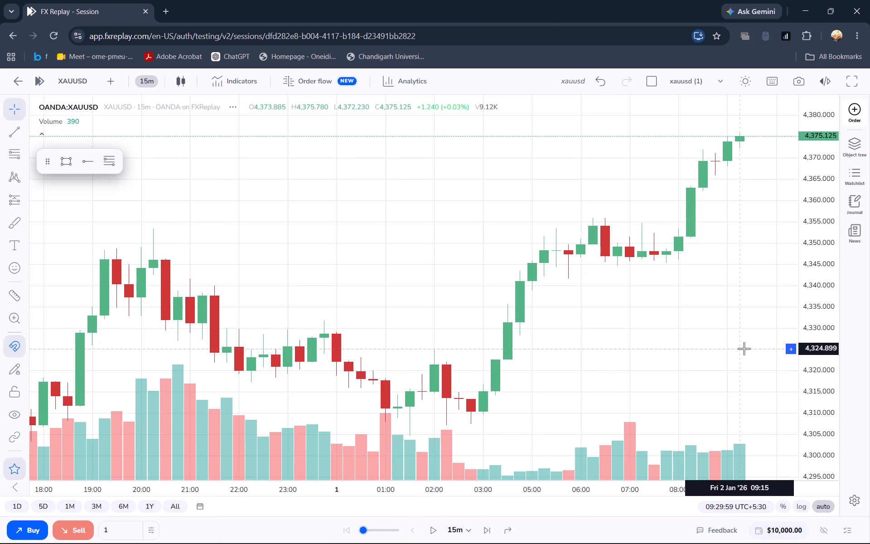
{"action": "key", "text": "ctrl+space"}
{"action": "key", "text": "ctrl+space"}
In a new browser tab, search Google for the January New York open forex time in IST.
{"action": "left_click", "coordinate": [164, 10]}
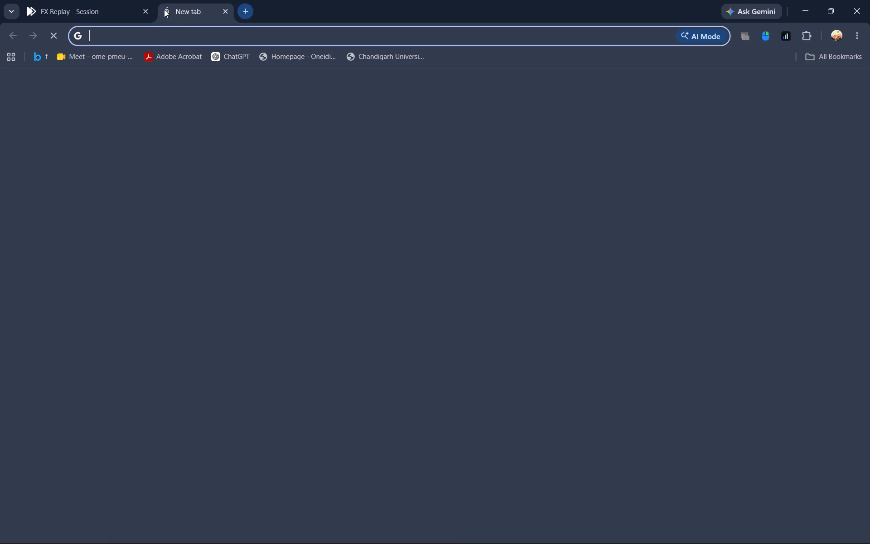
{"action": "type", "text": "januay new york open forexi"}
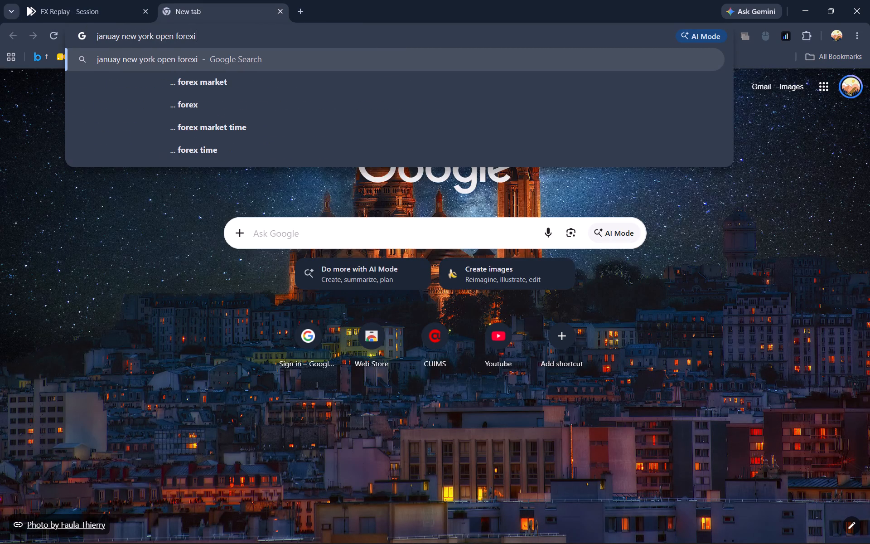
{"action": "key", "text": "BackSpace"}
{"action": "key", "text": "space"}
{"action": "type", "text": "time in ist"}
{"action": "key", "text": "Return"}
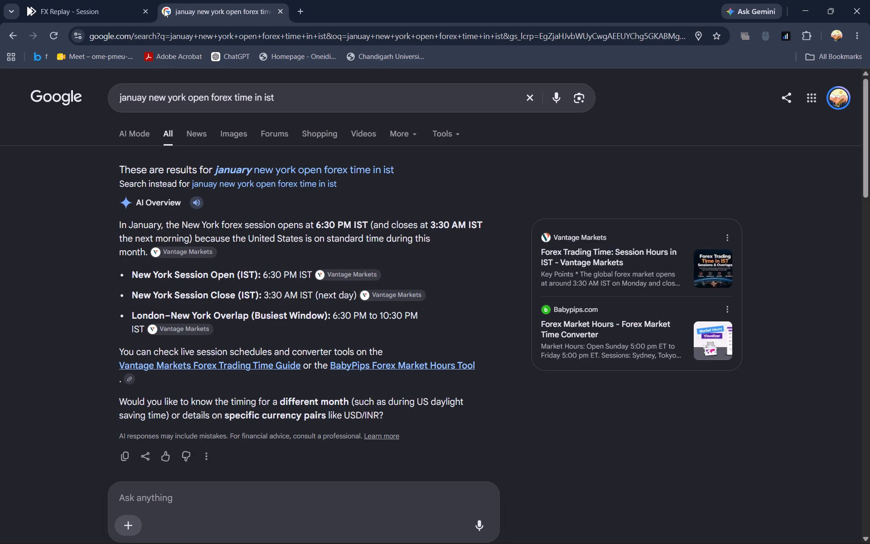
Return to the FX Replay session and advance the replay to 12:14:59 on 2 January 2026.
{"action": "left_click", "coordinate": [42, 0]}
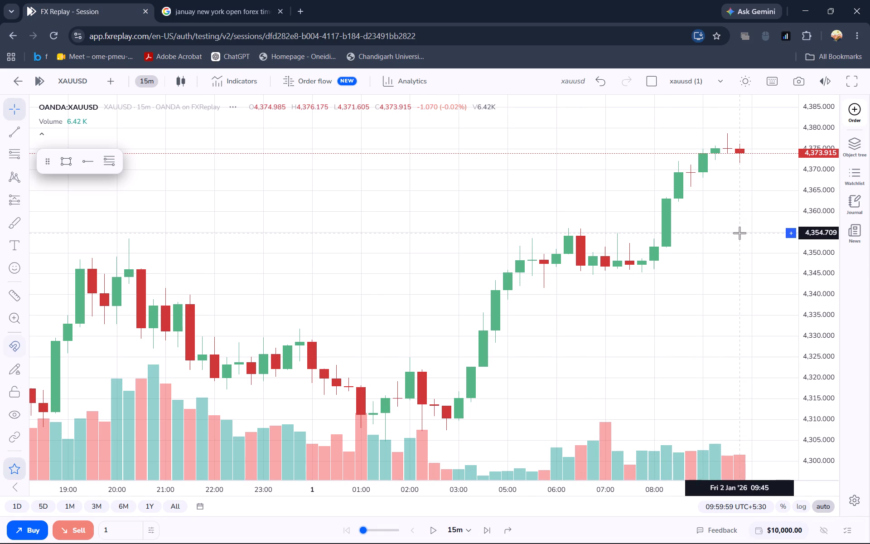
{"action": "key", "text": "ctrl+space"}
{"action": "key", "text": "ctrl+space"}
{"action": "key", "text": "ctrl+space"}
{"action": "key", "text": "ctrl+space"}
{"action": "key", "text": "ctrl+space"}
{"action": "key", "text": "ctrl+space"}
{"action": "key", "text": "ctrl+space"}
{"action": "key", "text": "ctrl+space"}
{"action": "key", "text": "ctrl+space"}
{"action": "key", "text": "ctrl+space"}
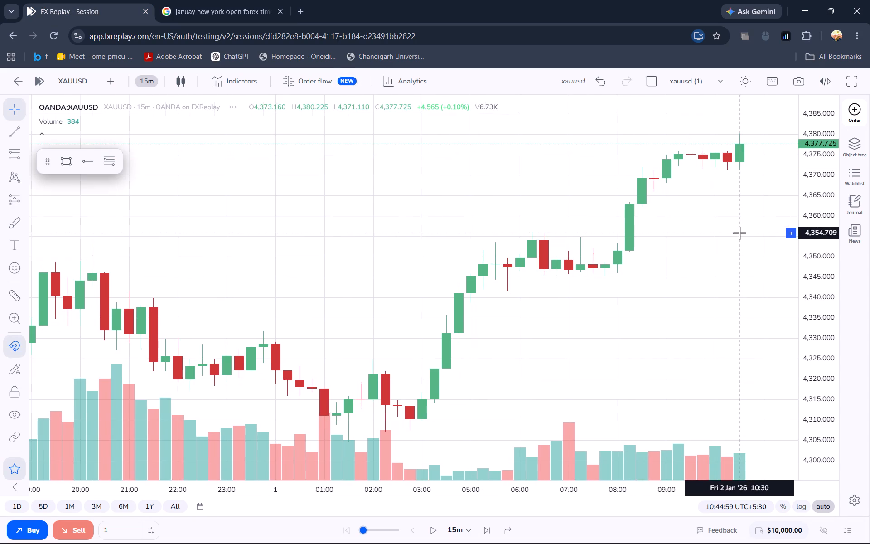
Set the chart timeframe to 30 minutes.
{"action": "left_click", "coordinate": [146, 85]}
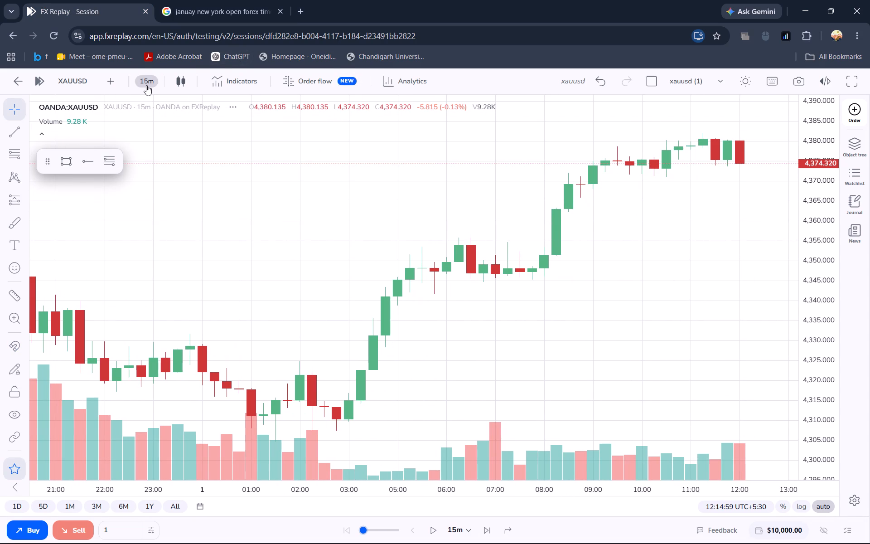
{"action": "left_click", "coordinate": [181, 374]}
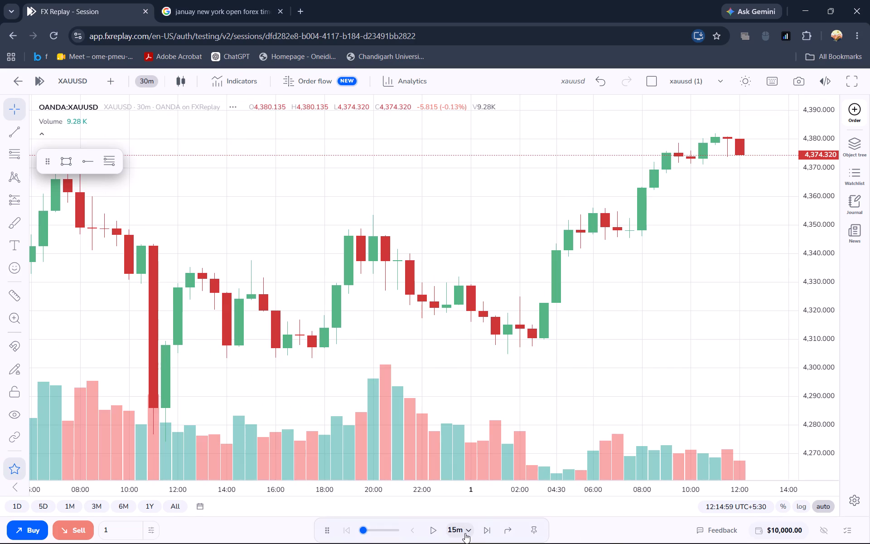
Set the replay step interval to 30m.
{"action": "left_click", "coordinate": [464, 534]}
{"action": "scroll", "coordinate": [416, 485], "scroll_direction": "down", "scroll_amount": 1}
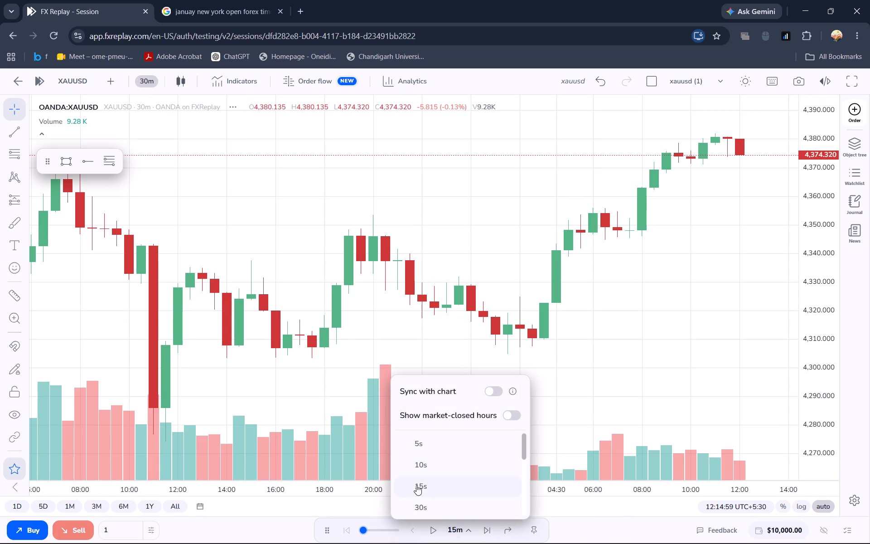
{"action": "scroll", "coordinate": [416, 485], "scroll_direction": "down", "scroll_amount": 2}
{"action": "left_click", "coordinate": [420, 471]}
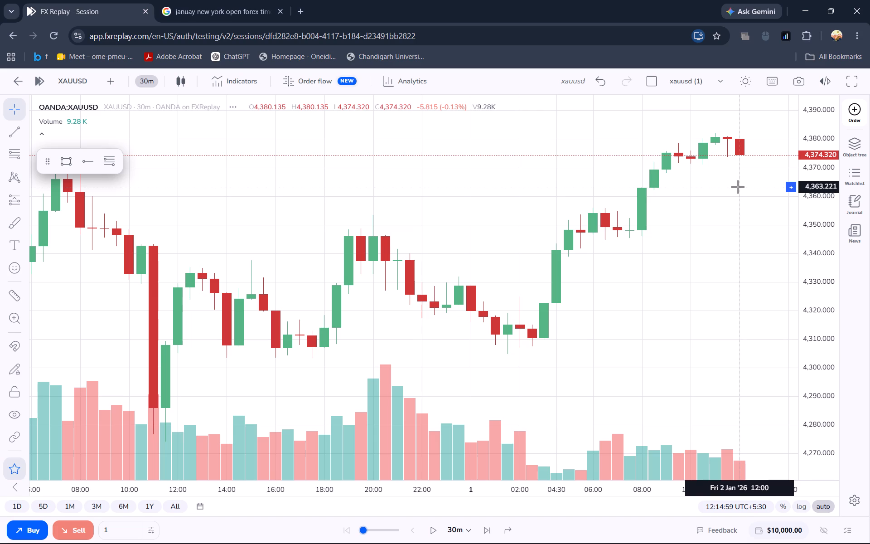
Advance the replay to 18:59:59 on 2 January 2026, completing the 18:30 New York open candle.
{"action": "key", "text": "ctrl+space"}
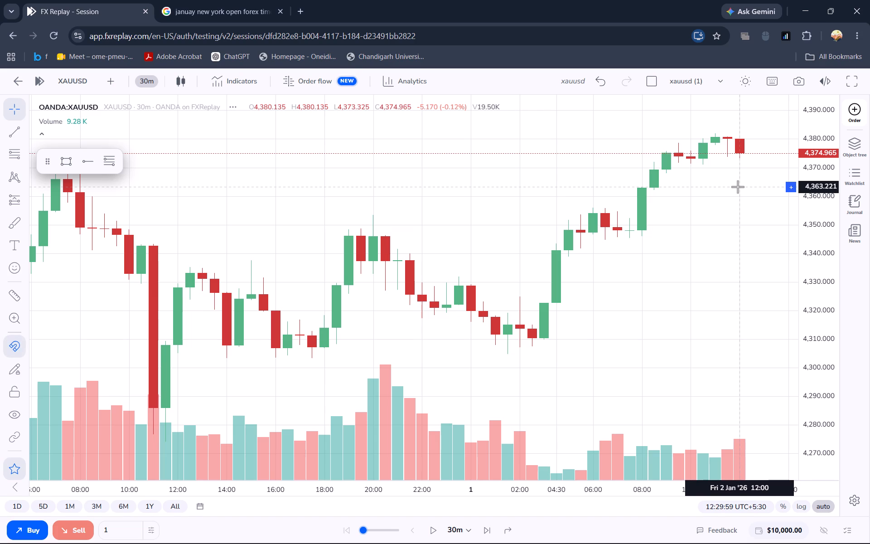
{"action": "key", "text": "ctrl+space"}
{"action": "key", "text": "ctrl+space"}
{"action": "key", "text": "ctrl+space"}
{"action": "key", "text": "ctrl+space"}
{"action": "key", "text": "ctrl+space"}
{"action": "key", "text": "ctrl+space"}
{"action": "key", "text": "ctrl+space"}
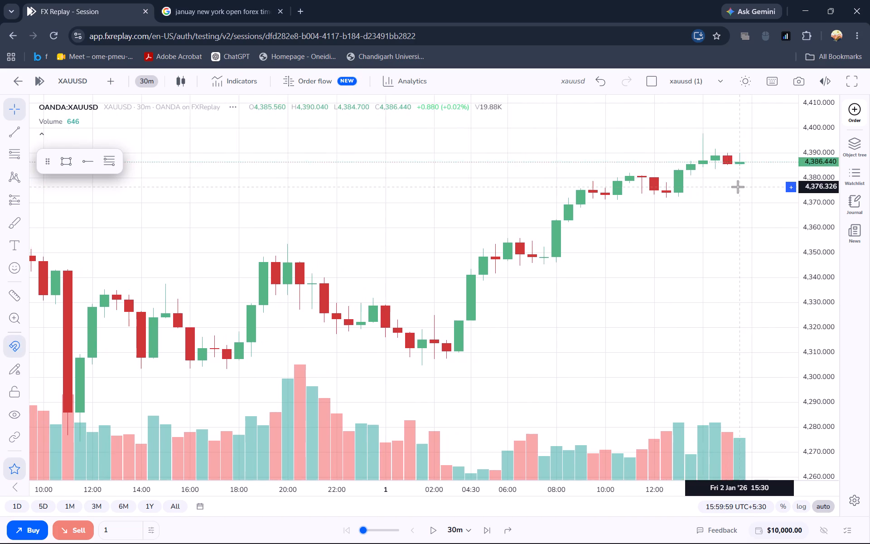
{"action": "key", "text": "ctrl+space"}
{"action": "key", "text": "ctrl+space"}
{"action": "key", "text": "ctrl+space"}
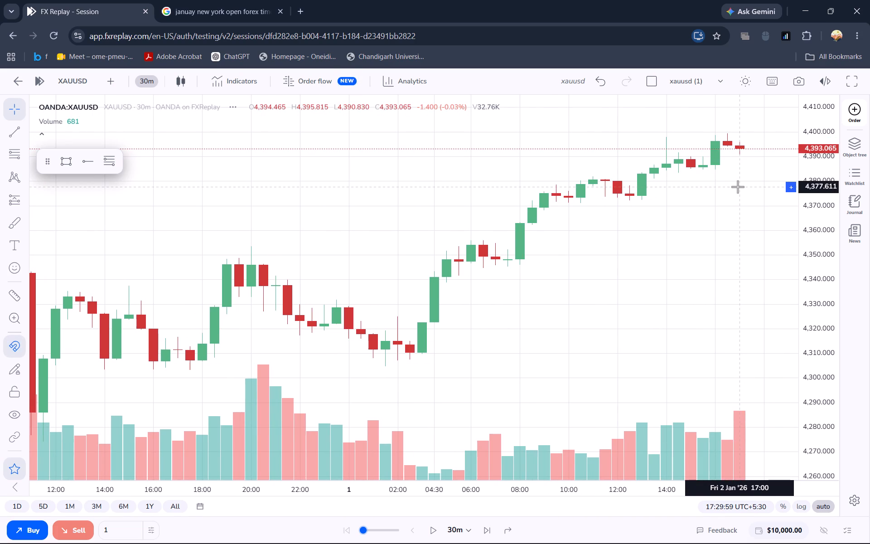
{"action": "key", "text": "ctrl+space"}
{"action": "key", "text": "ctrl+space"}
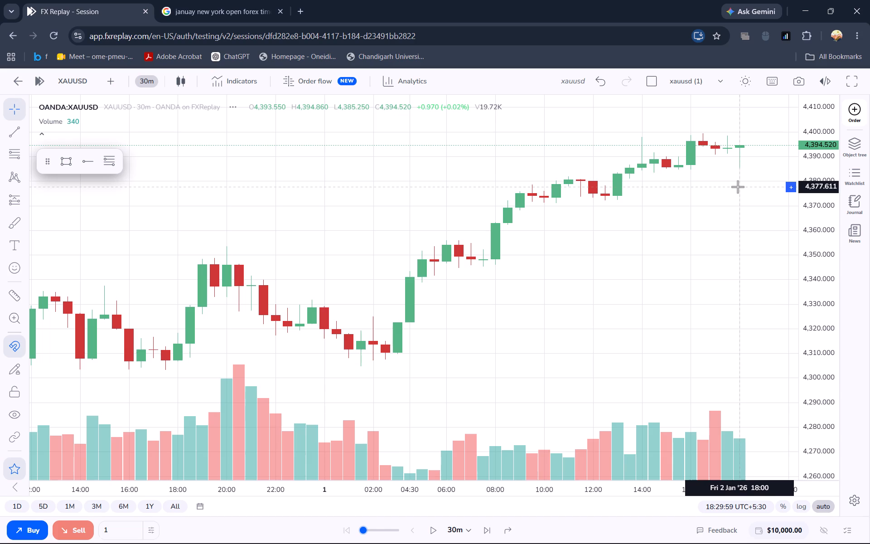
{"action": "key", "text": "ctrl+space"}
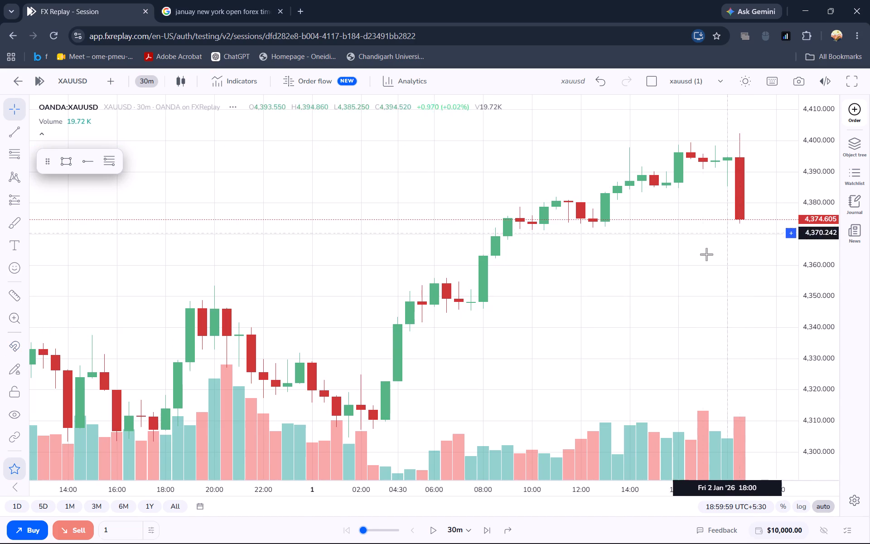
Place a horizontal ray at the high of the 18:30 candle, at about 4,402.55.
{"action": "scroll", "coordinate": [706, 254], "scroll_direction": "up", "scroll_amount": 4}
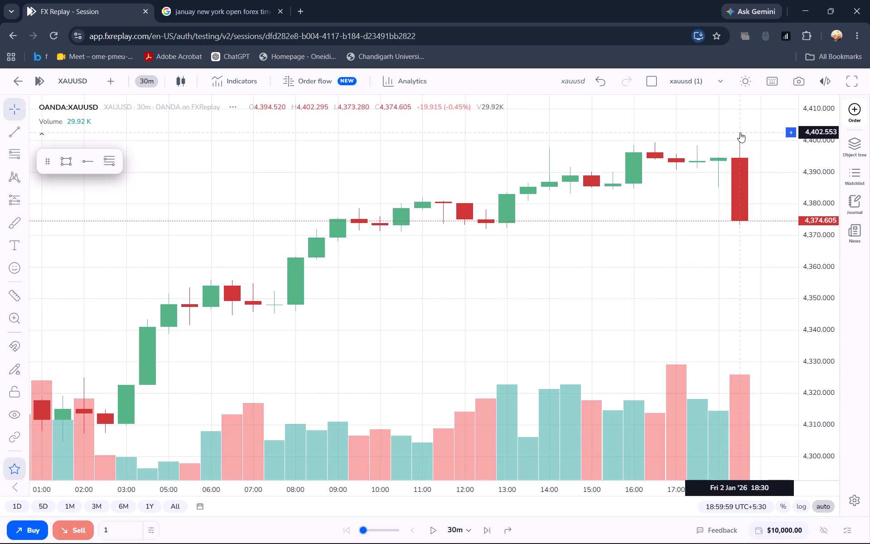
{"action": "key", "text": "alt+j"}
{"action": "left_click", "coordinate": [757, 238]}
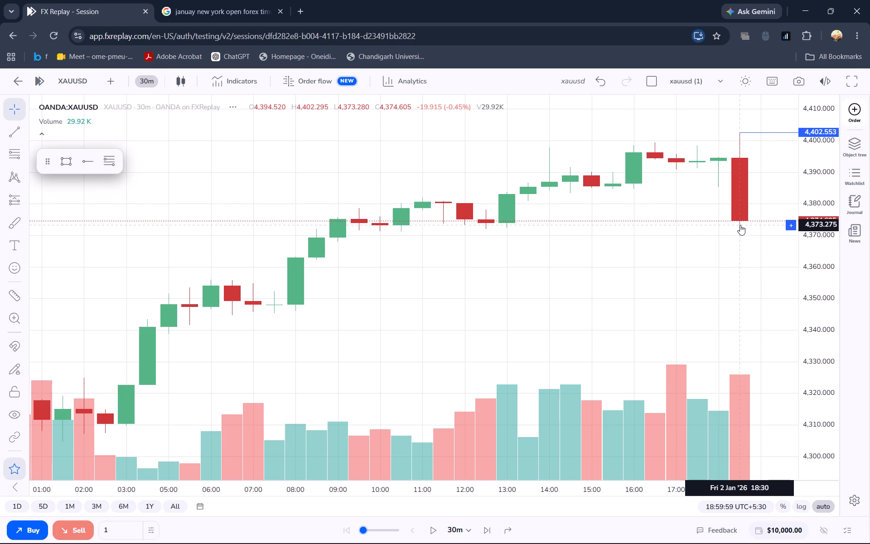
Place a horizontal ray at the low of the 18:30 candle, at about 4,373.24.
{"action": "scroll", "coordinate": [739, 224], "scroll_direction": "up", "scroll_amount": 4}
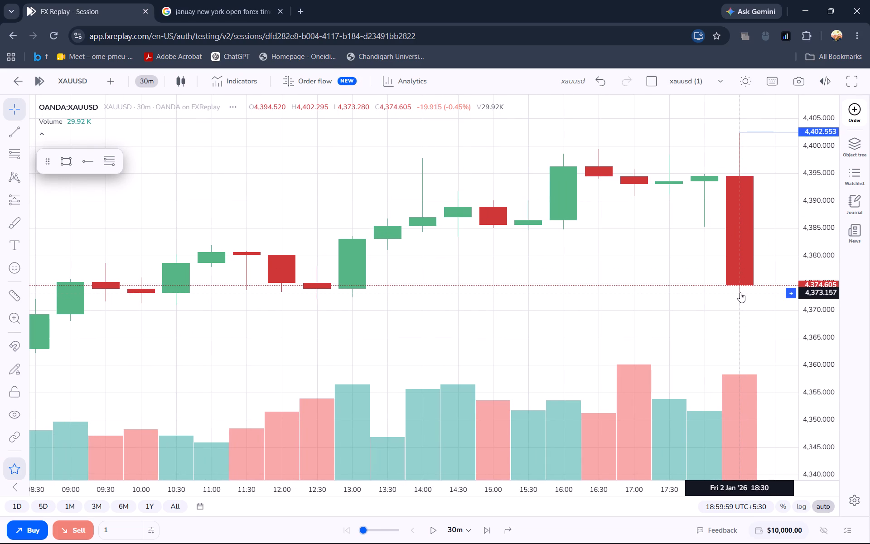
{"action": "key", "text": "alt+j"}
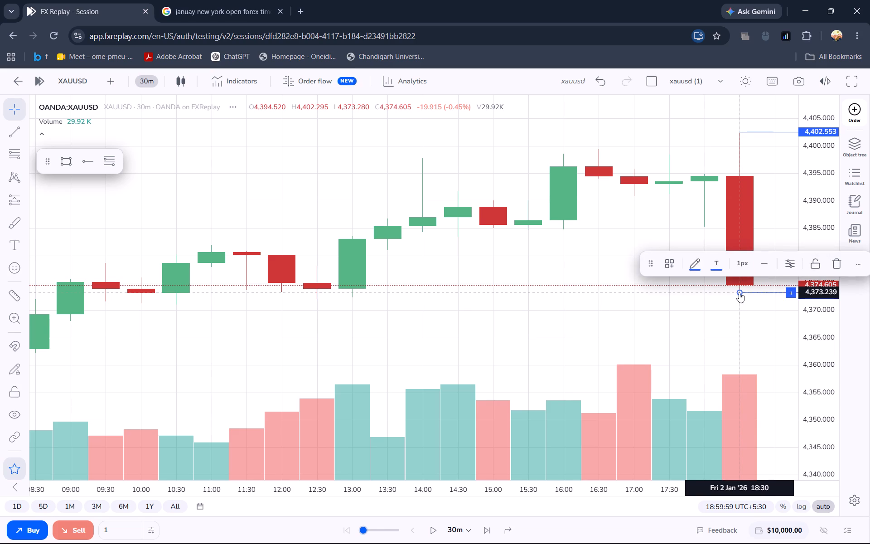
{"action": "left_click", "coordinate": [686, 165]}
Move the upper horizontal ray onto the tip of the 18:30 candle's high wick, at about 4,402.38.
{"action": "scroll", "coordinate": [686, 165], "scroll_direction": "up", "scroll_amount": 4}
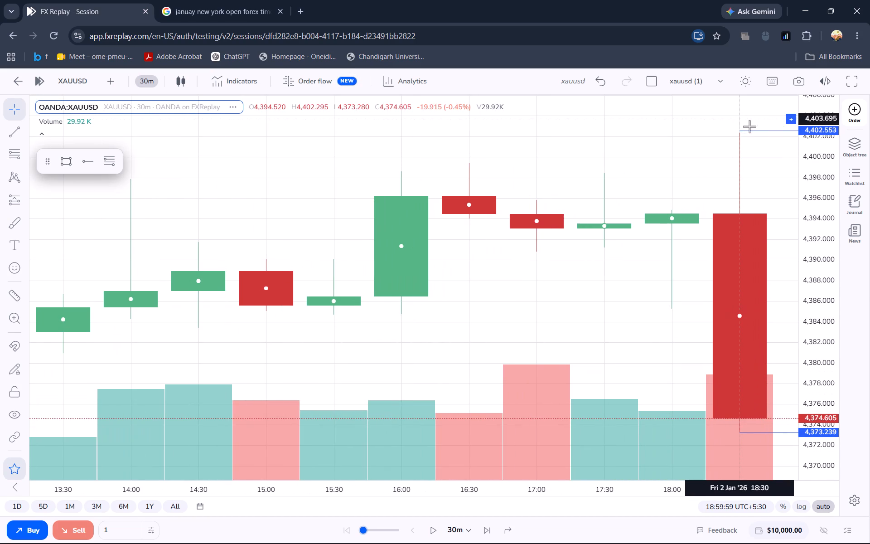
{"action": "left_click", "coordinate": [752, 130]}
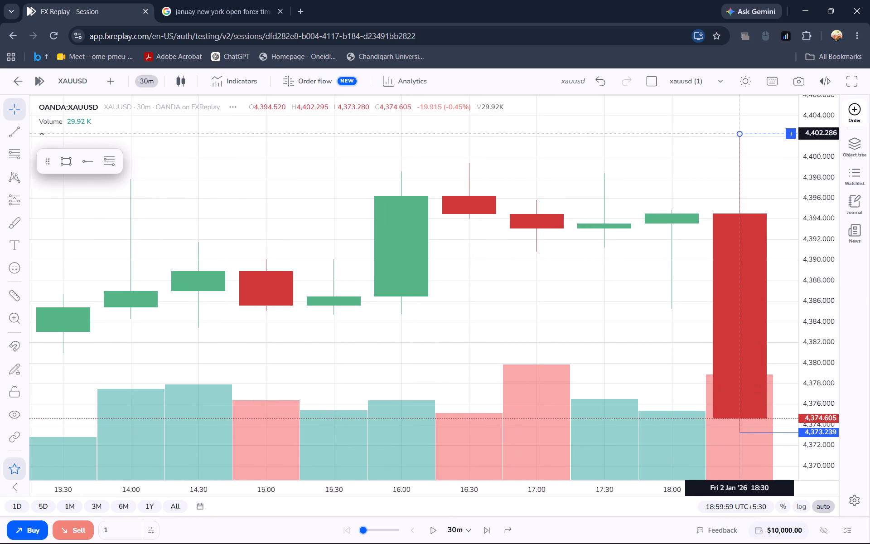
{"action": "left_click", "coordinate": [703, 132]}
{"action": "scroll", "coordinate": [703, 132], "scroll_direction": "up", "scroll_amount": 4}
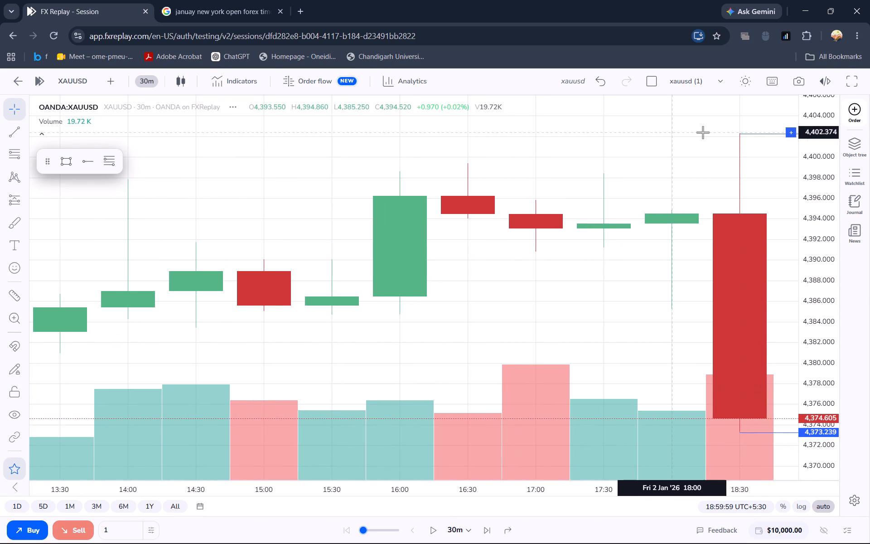
{"action": "left_click", "coordinate": [747, 134]}
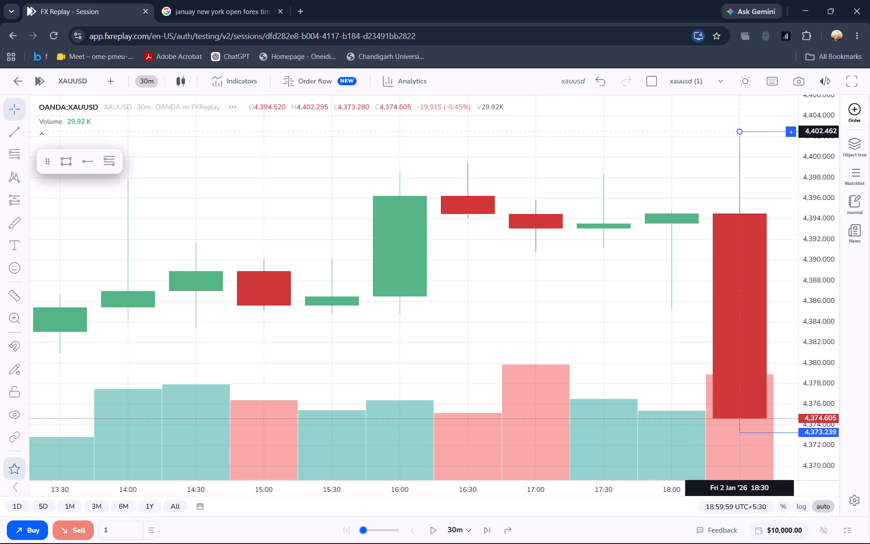
{"action": "left_click", "coordinate": [684, 152]}
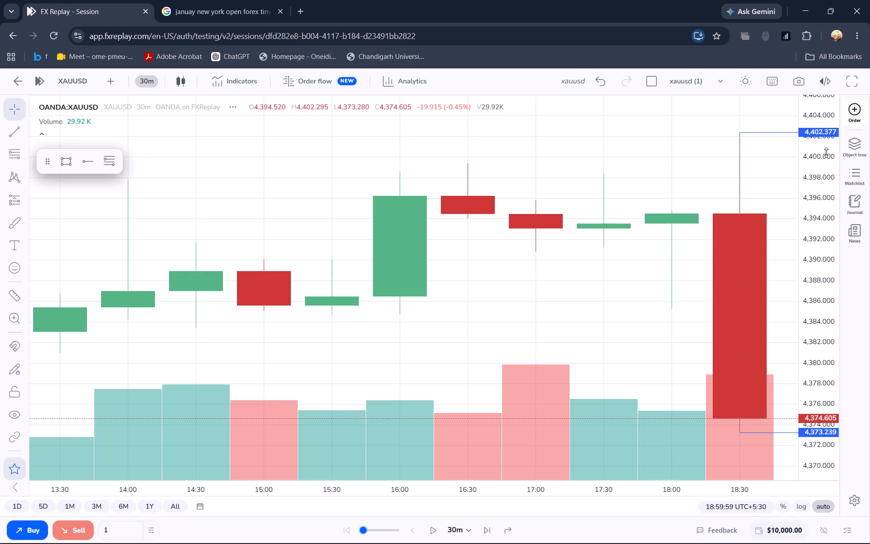
Search the indicator library for "ema".
{"action": "left_click_drag", "start_coordinate": [815, 141], "coordinate": [800, 209]}
{"action": "scroll", "coordinate": [701, 238], "scroll_direction": "left", "scroll_amount": 3}
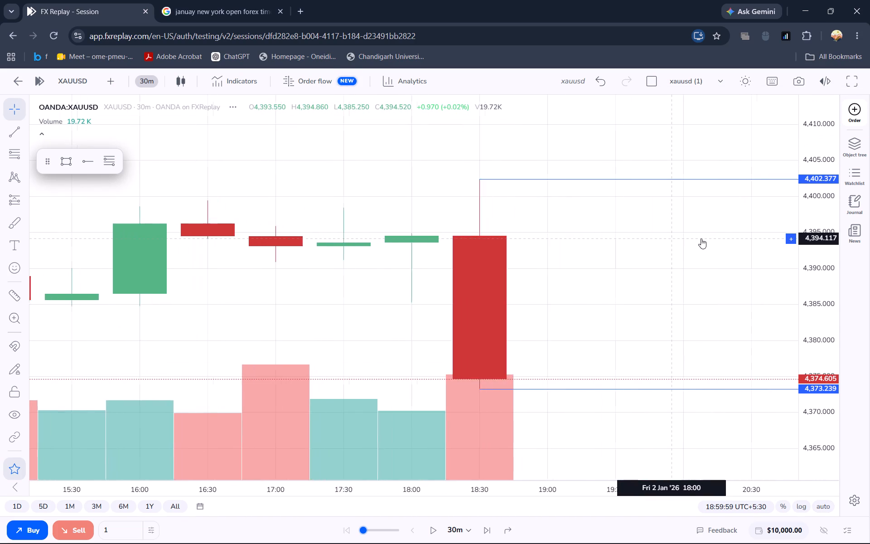
{"action": "scroll", "coordinate": [701, 238], "scroll_direction": "left", "scroll_amount": 3}
{"action": "scroll", "coordinate": [701, 238], "scroll_direction": "down", "scroll_amount": 3}
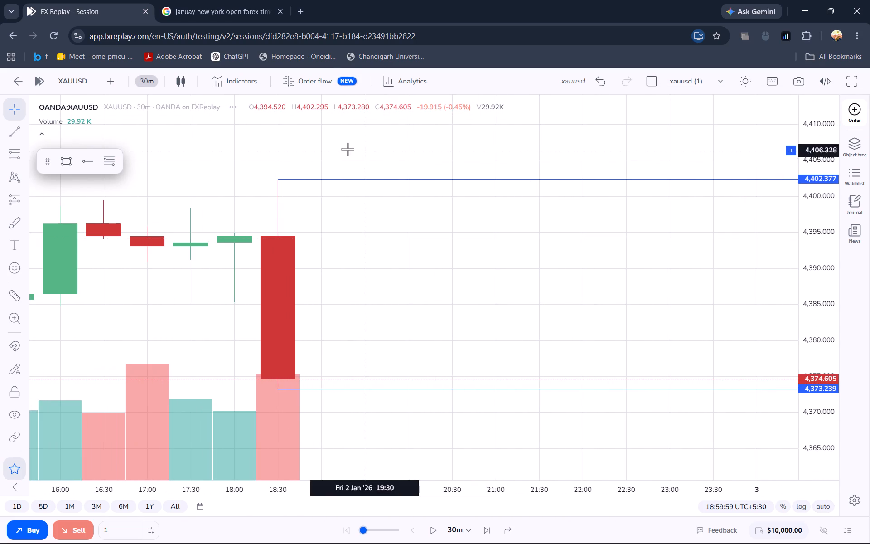
{"action": "left_click", "coordinate": [212, 102]}
{"action": "scroll", "coordinate": [301, 224], "scroll_direction": "up", "scroll_amount": 1}
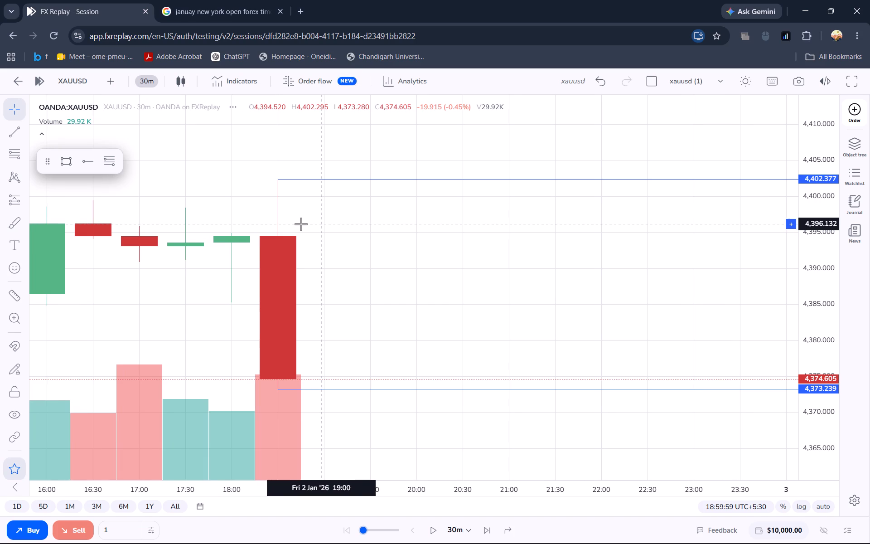
{"action": "scroll", "coordinate": [301, 224], "scroll_direction": "up", "scroll_amount": 1}
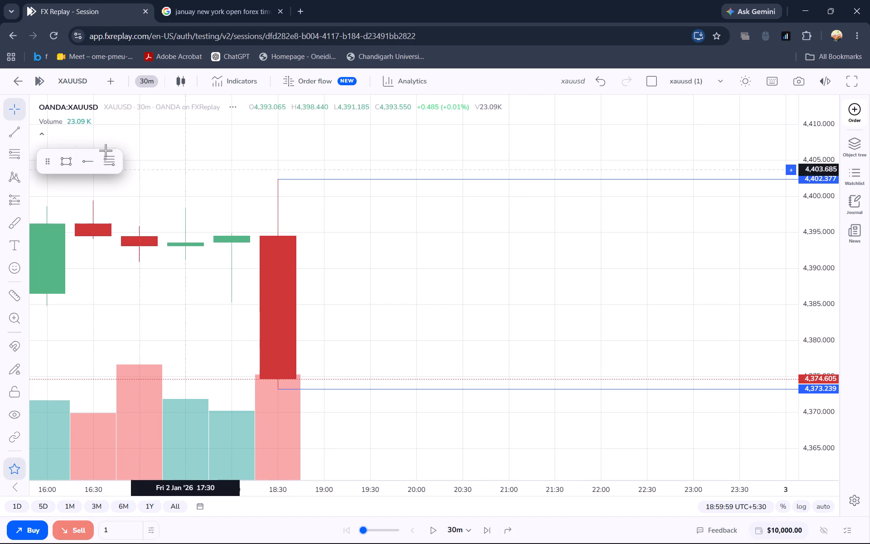
{"action": "left_click", "coordinate": [240, 90]}
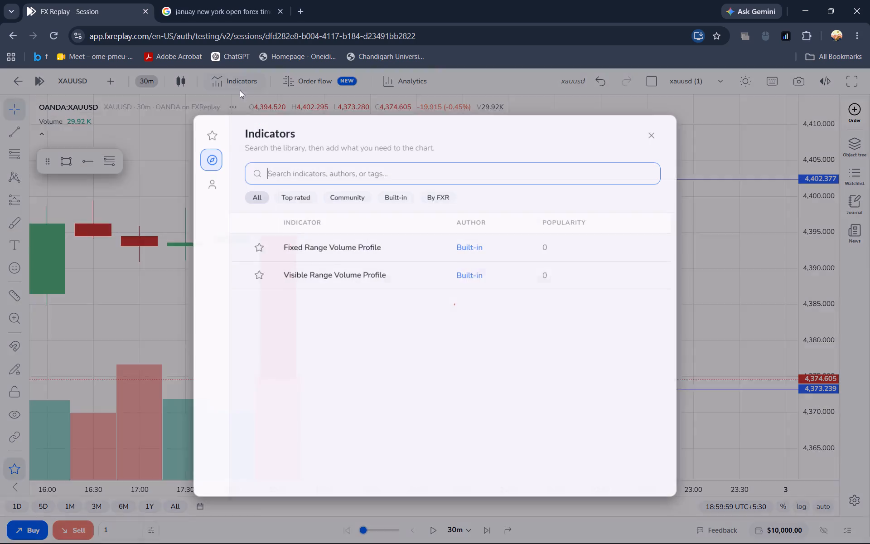
{"action": "type", "text": "ema"}
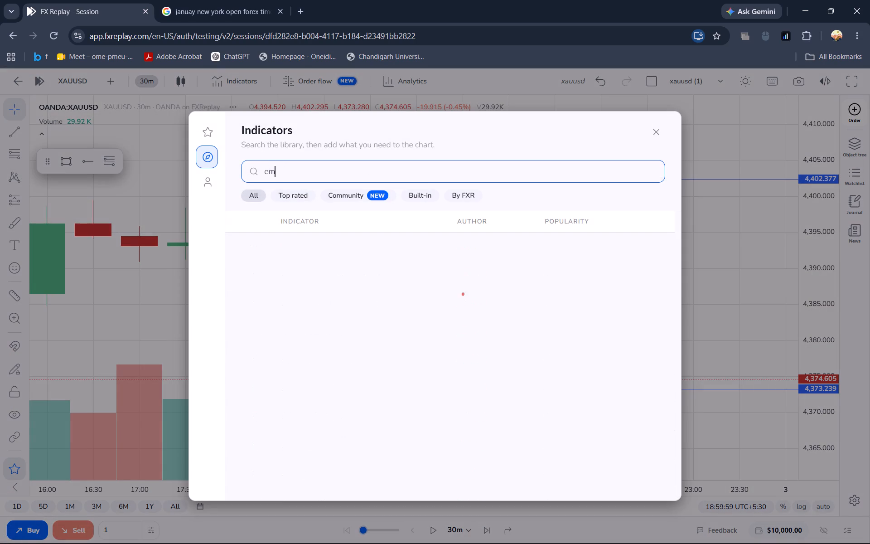
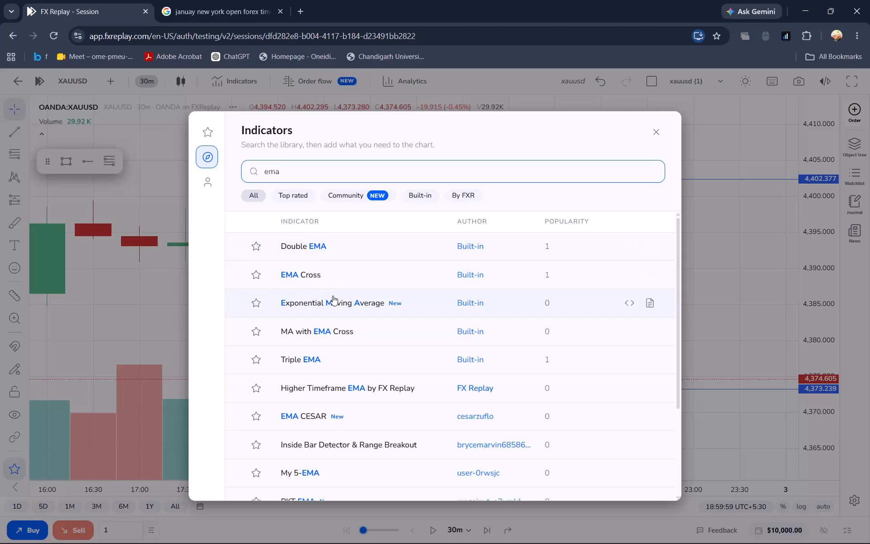
Add the built-in Exponential Moving Average indicator to the chart and accept its settings with a length of 20.
{"action": "left_click", "coordinate": [333, 296]}
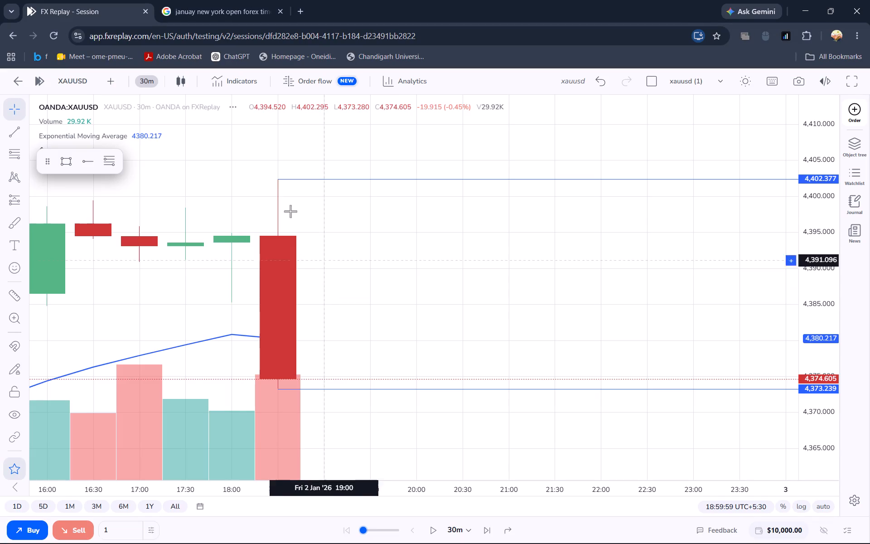
{"action": "double_click", "coordinate": [128, 137]}
{"action": "double_click", "coordinate": [128, 137]}
{"action": "left_click", "coordinate": [152, 132]}
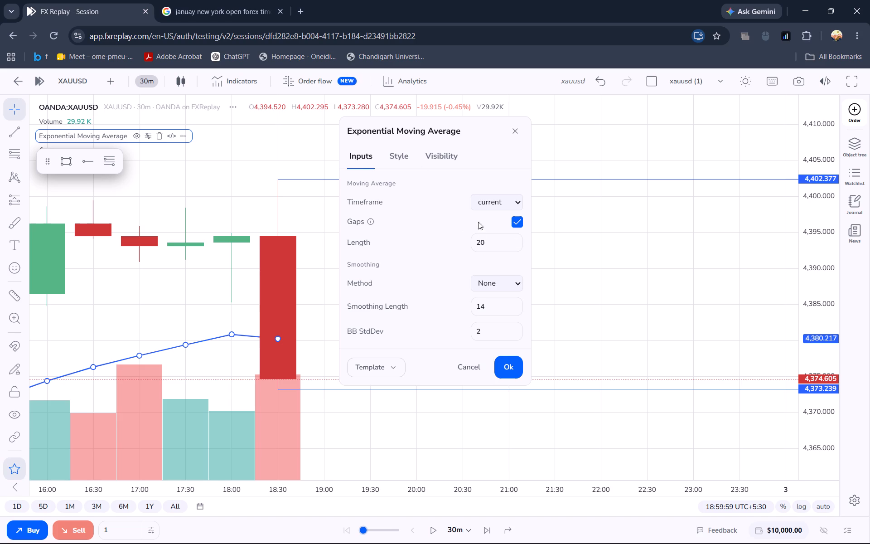
{"action": "scroll", "coordinate": [486, 305], "scroll_direction": "down", "scroll_amount": 2}
{"action": "left_click", "coordinate": [502, 364]}
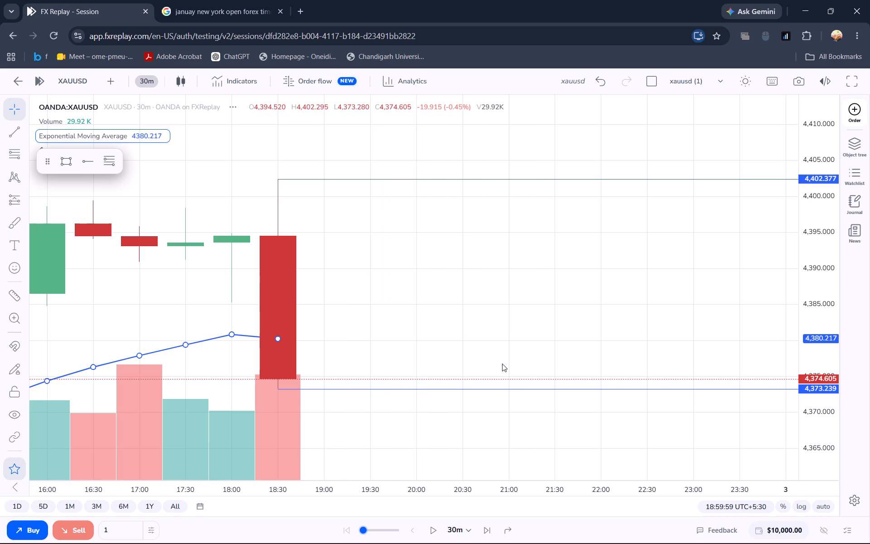
Change the XAUUSD chart timeframe to 10 minutes.
{"action": "scroll", "coordinate": [335, 279], "scroll_direction": "down", "scroll_amount": 1}
{"action": "left_click", "coordinate": [335, 279]}
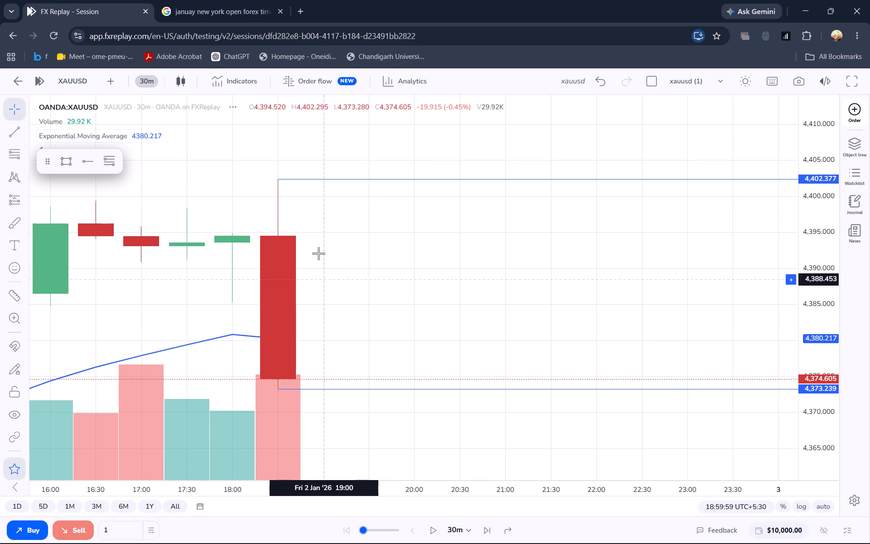
{"action": "left_click", "coordinate": [336, 245]}
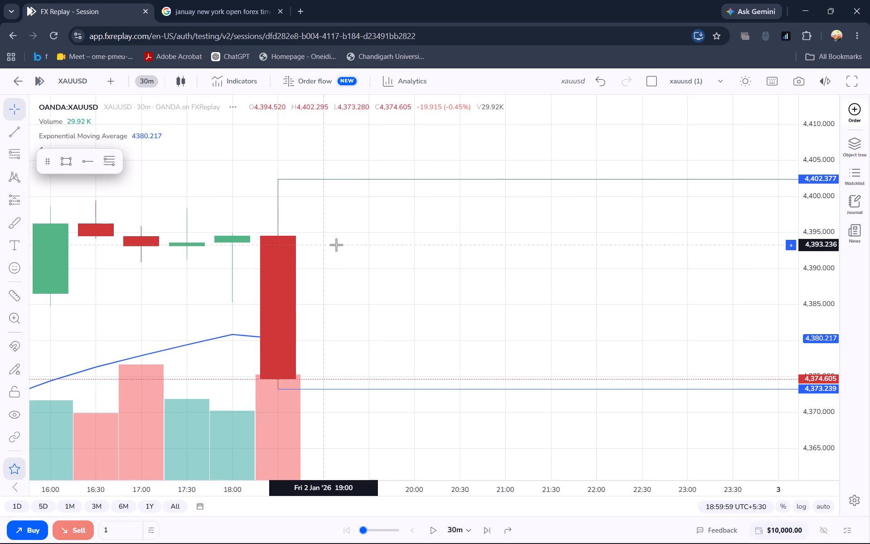
{"action": "type", "text": "10"}
{"action": "key", "text": "Return"}
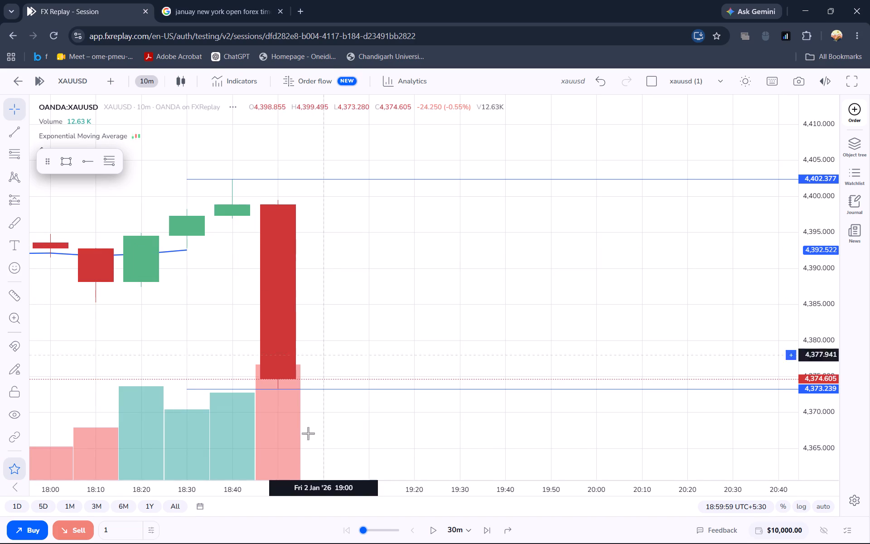
Set the replay step interval to 1m.
{"action": "left_click", "coordinate": [463, 530]}
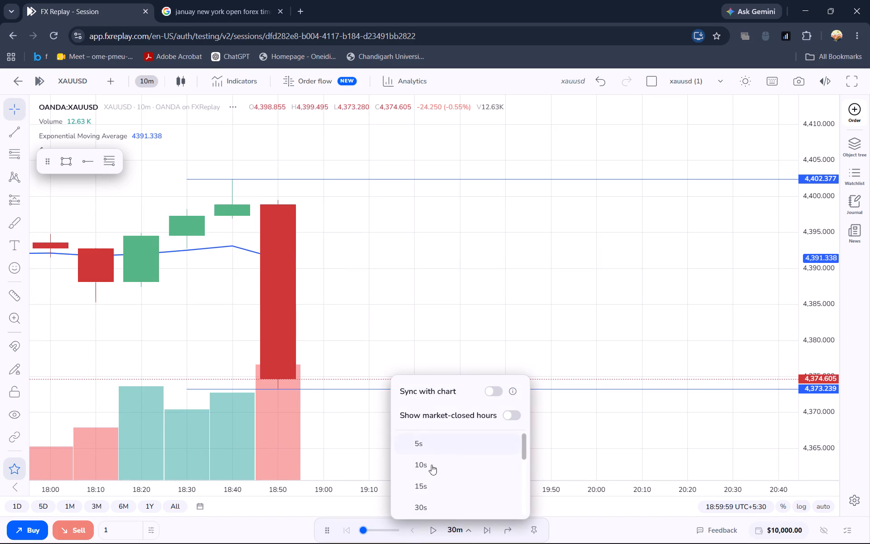
{"action": "scroll", "coordinate": [431, 482], "scroll_direction": "down", "scroll_amount": 1}
{"action": "scroll", "coordinate": [429, 451], "scroll_direction": "up", "scroll_amount": 1}
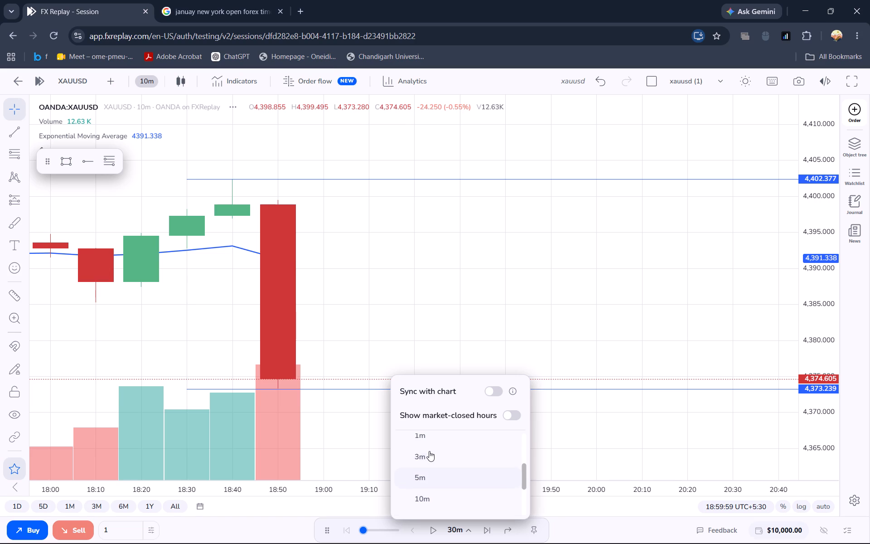
{"action": "scroll", "coordinate": [429, 451], "scroll_direction": "up", "scroll_amount": 2}
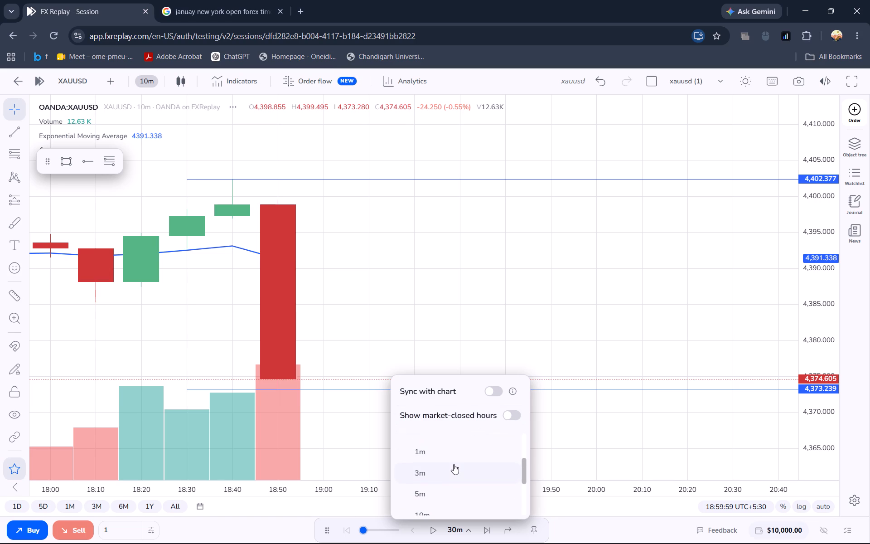
{"action": "scroll", "coordinate": [454, 464], "scroll_direction": "up", "scroll_amount": 1}
{"action": "left_click", "coordinate": [436, 458]}
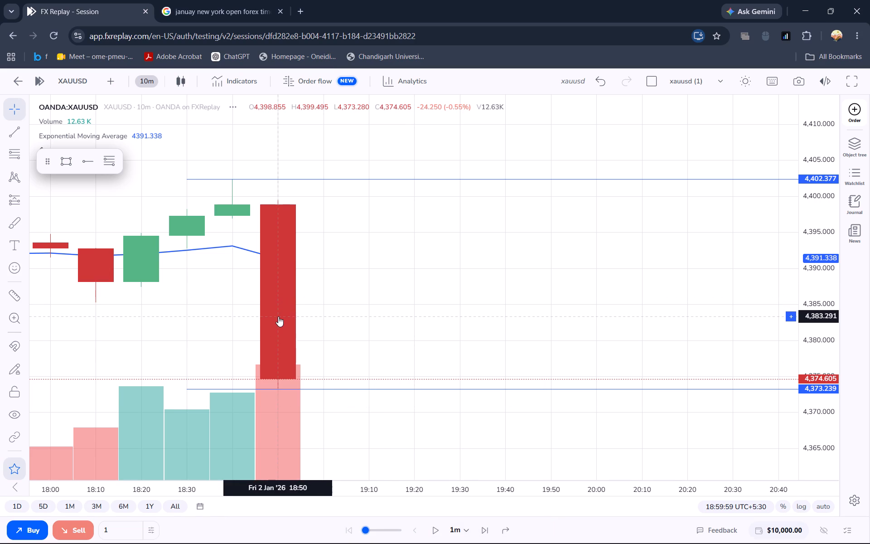
Advance the replay one minute at a time to 19:02:59 on 2 January 2026.
{"action": "key", "text": "ctrl+space"}
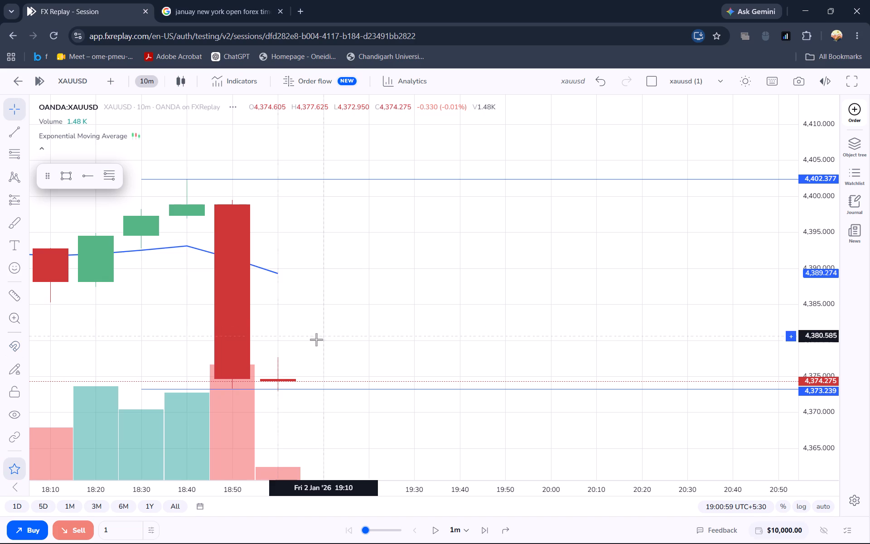
{"action": "left_click_drag", "start_coordinate": [316, 340], "coordinate": [353, 261]}
{"action": "key", "text": "ctrl+space"}
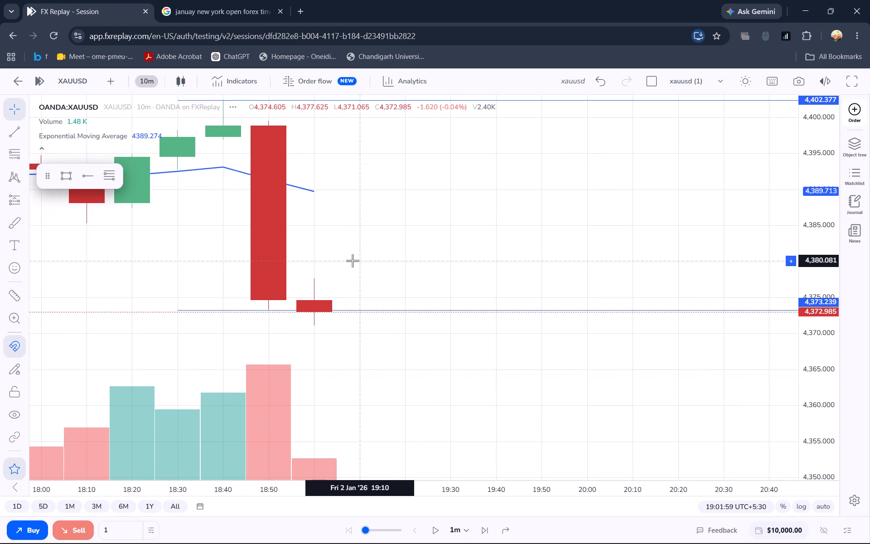
{"action": "left_click_drag", "start_coordinate": [816, 325], "coordinate": [785, 243]}
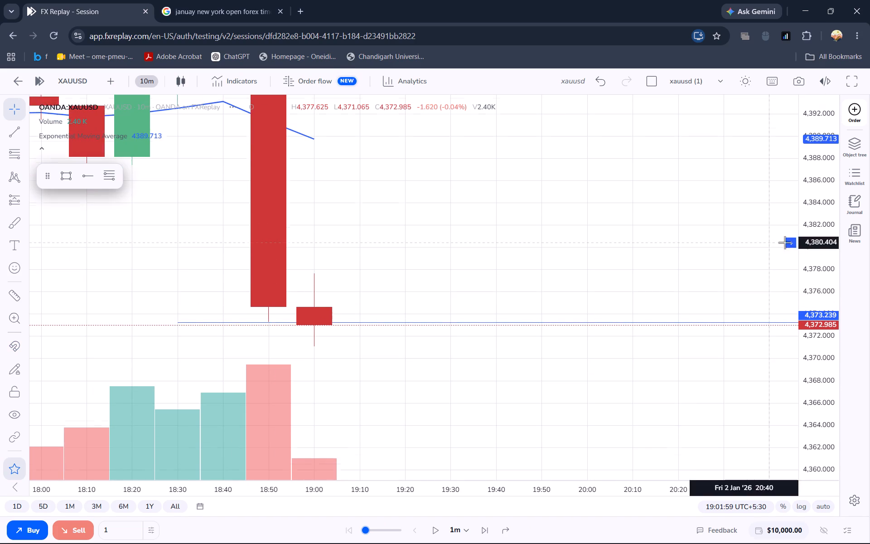
{"action": "scroll", "coordinate": [566, 325], "scroll_direction": "down", "scroll_amount": 1}
{"action": "left_click_drag", "start_coordinate": [518, 241], "coordinate": [571, 291]}
{"action": "scroll", "coordinate": [571, 291], "scroll_direction": "down", "scroll_amount": 1}
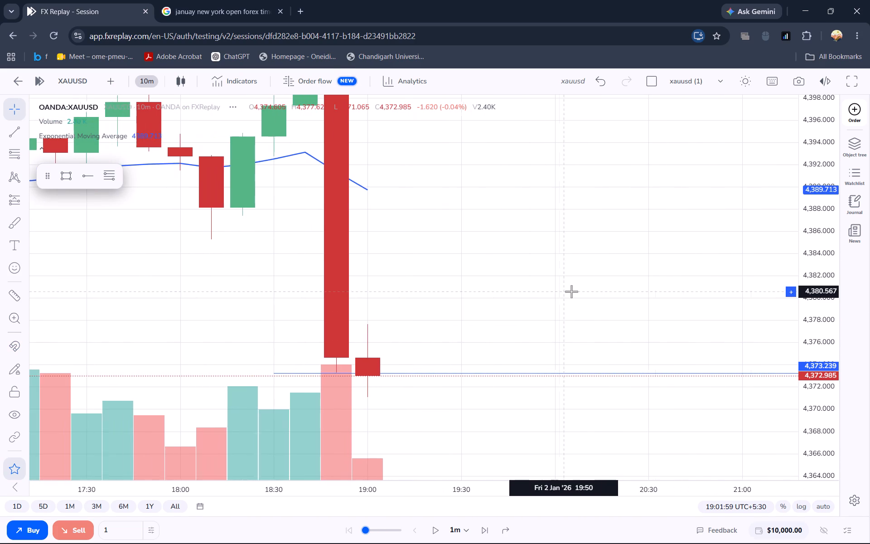
{"action": "scroll", "coordinate": [571, 291], "scroll_direction": "down", "scroll_amount": 1}
{"action": "left_click_drag", "start_coordinate": [812, 165], "coordinate": [816, 197]}
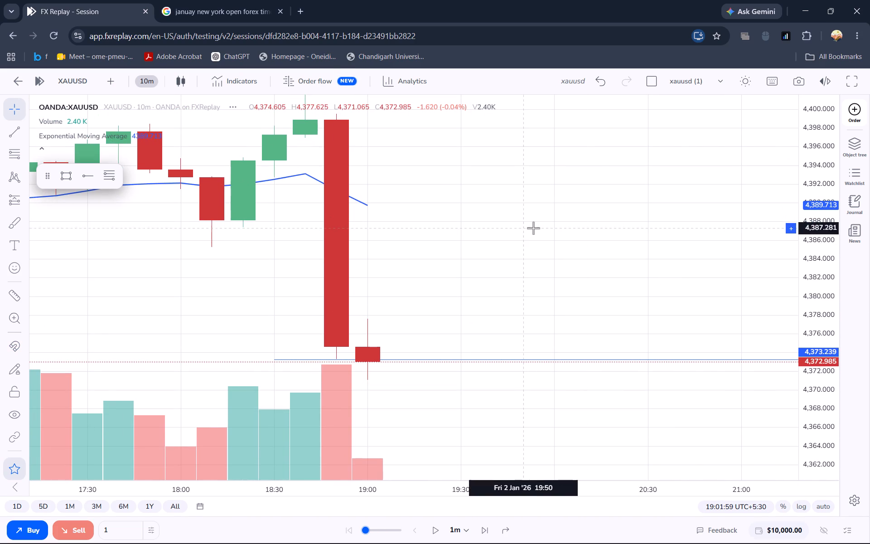
{"action": "scroll", "coordinate": [533, 228], "scroll_direction": "down", "scroll_amount": 1}
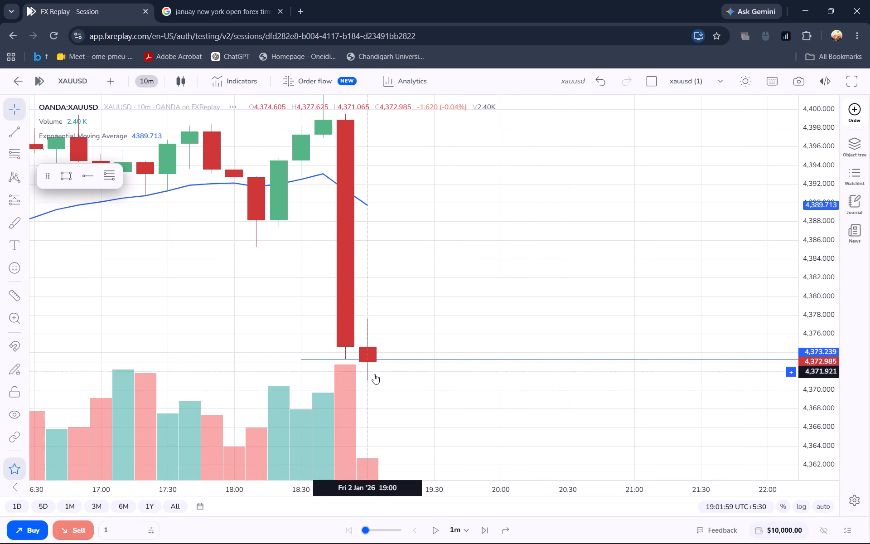
{"action": "key", "text": "ctrl+space"}
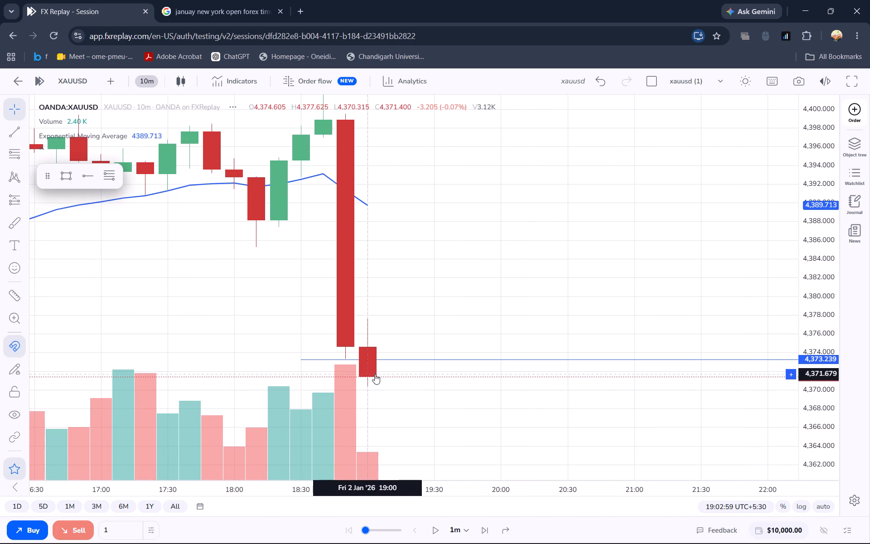
Set the replay step interval to 10m and advance the replay one step to 19:09:59.
{"action": "left_click", "coordinate": [463, 534]}
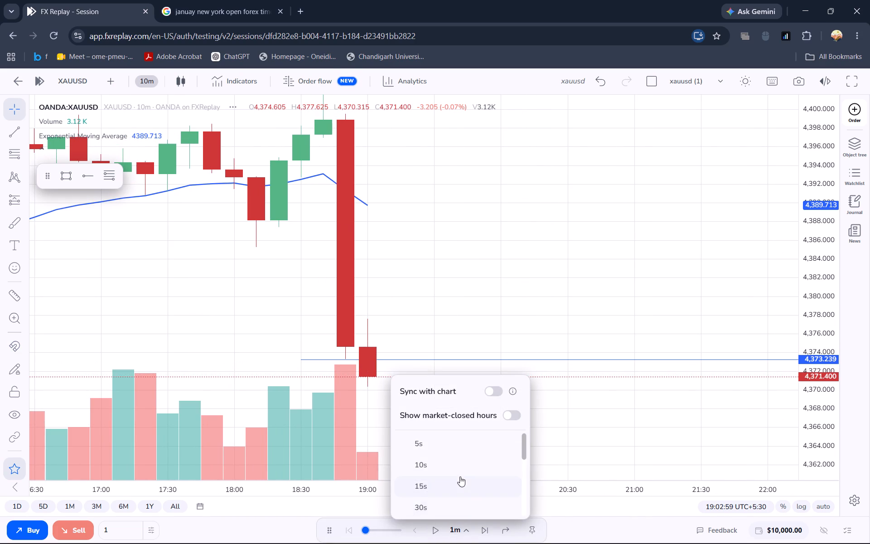
{"action": "scroll", "coordinate": [460, 476], "scroll_direction": "down", "scroll_amount": 2}
{"action": "left_click", "coordinate": [439, 471]}
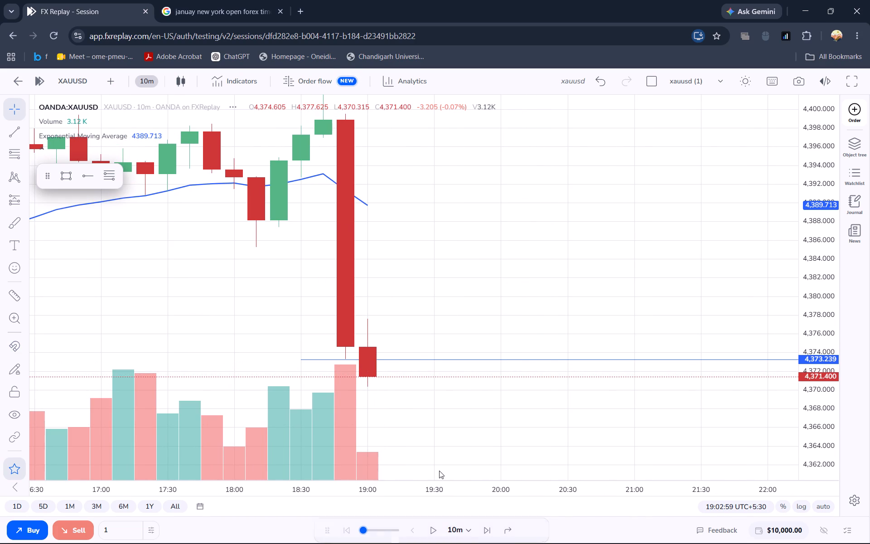
{"action": "key", "text": "ctrl+space"}
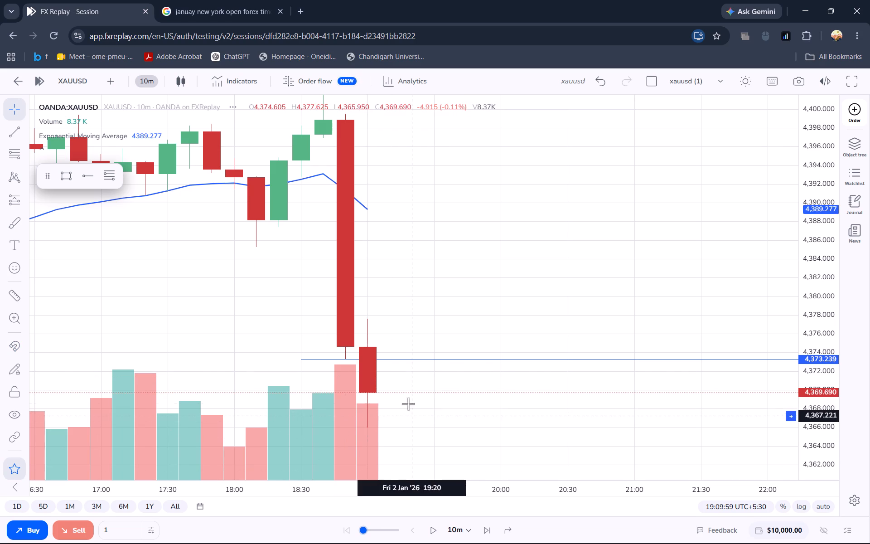
Set the replay step interval back to 1m.
{"action": "scroll", "coordinate": [411, 316], "scroll_direction": "up", "scroll_amount": 1}
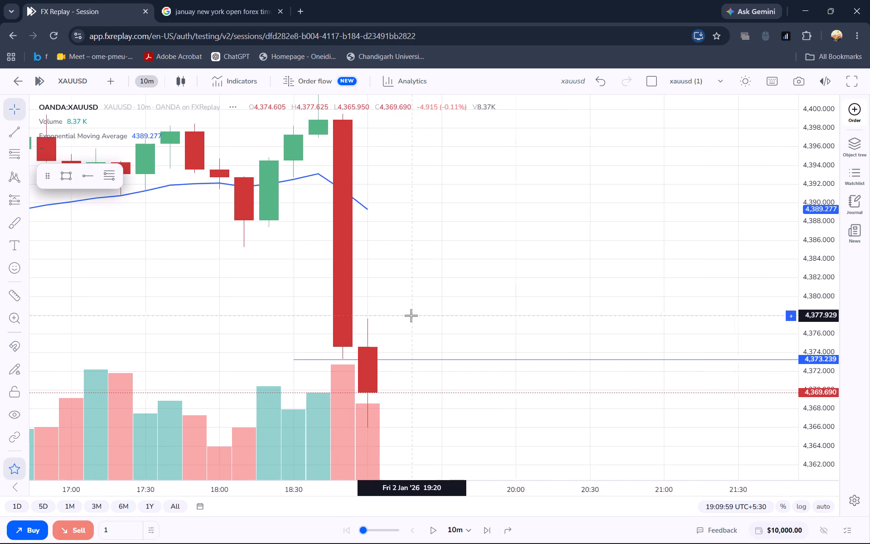
{"action": "scroll", "coordinate": [411, 316], "scroll_direction": "up", "scroll_amount": 1}
{"action": "scroll", "coordinate": [411, 316], "scroll_direction": "down", "scroll_amount": 1}
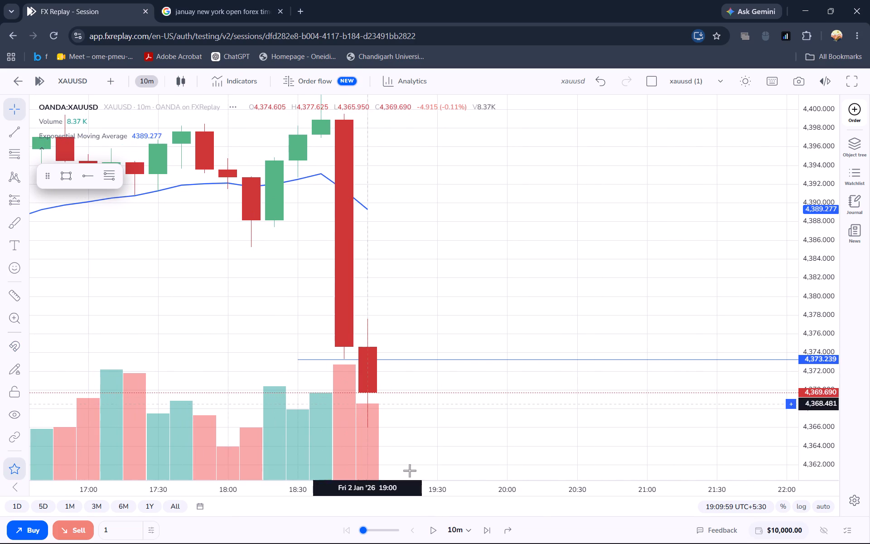
{"action": "left_click", "coordinate": [450, 537]}
{"action": "scroll", "coordinate": [444, 459], "scroll_direction": "down", "scroll_amount": 1}
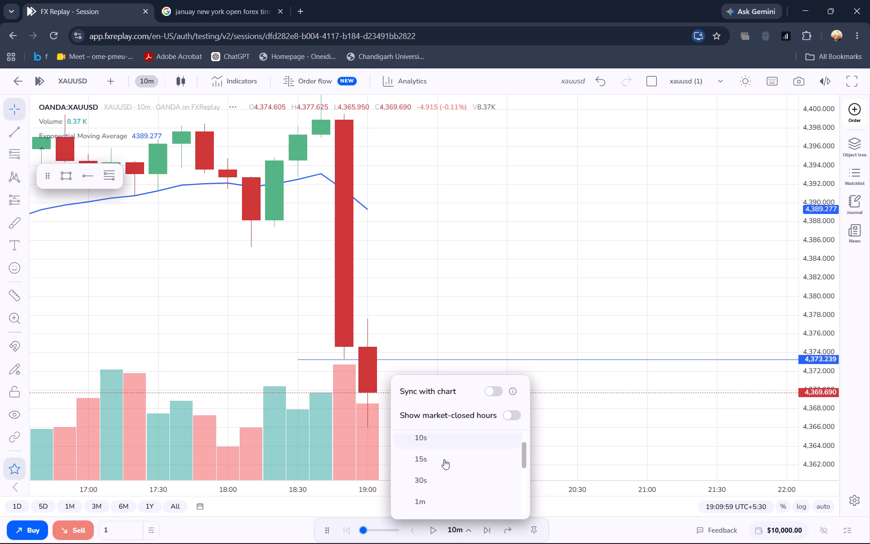
{"action": "scroll", "coordinate": [444, 459], "scroll_direction": "down", "scroll_amount": 1}
{"action": "scroll", "coordinate": [444, 445], "scroll_direction": "up", "scroll_amount": 1}
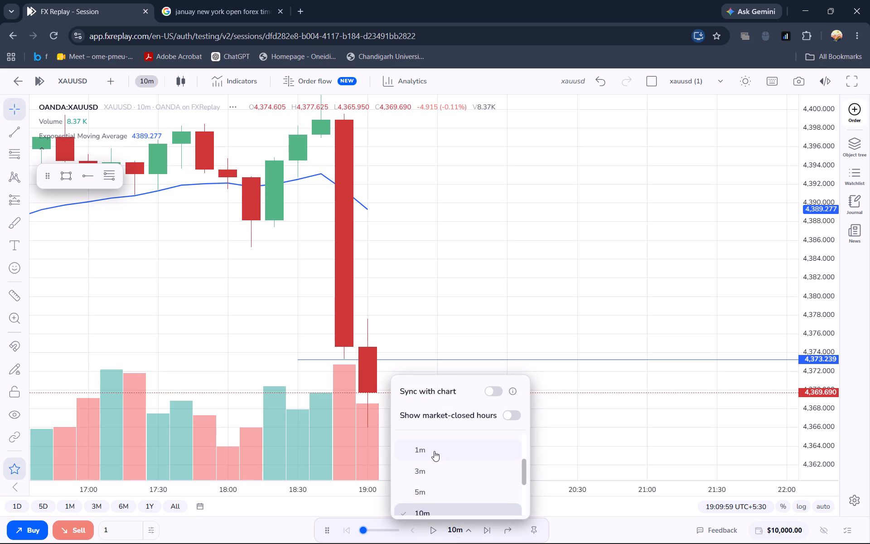
{"action": "left_click", "coordinate": [433, 452]}
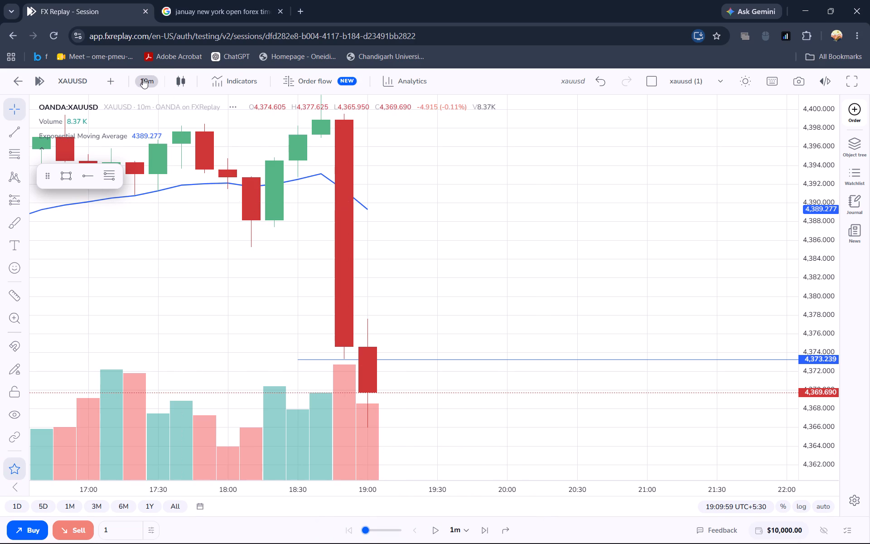
Change the XAUUSD chart timeframe to 2 minutes.
{"action": "left_click", "coordinate": [143, 78]}
{"action": "left_click", "coordinate": [405, 262]}
{"action": "key", "text": "2"}
{"action": "key", "text": "Return"}
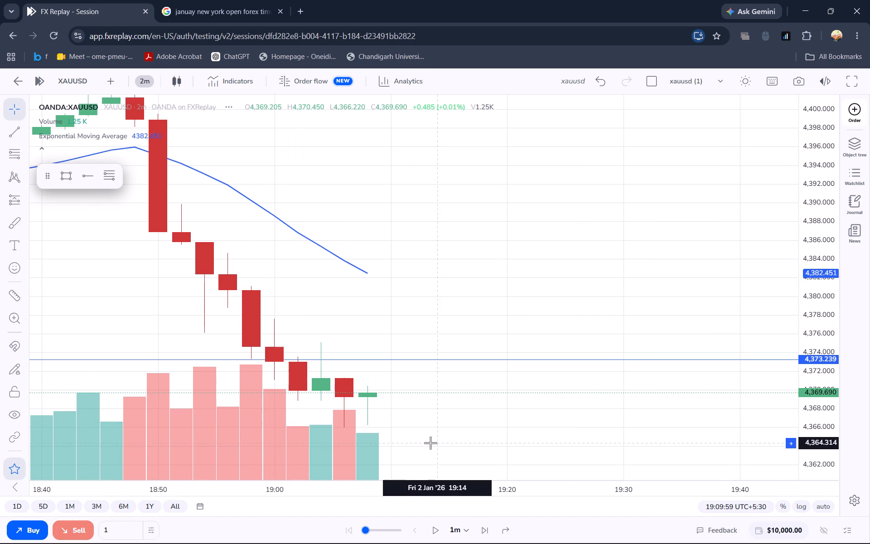
{"action": "scroll", "coordinate": [430, 443], "scroll_direction": "down", "scroll_amount": 2}
{"action": "scroll", "coordinate": [382, 390], "scroll_direction": "down", "scroll_amount": 1}
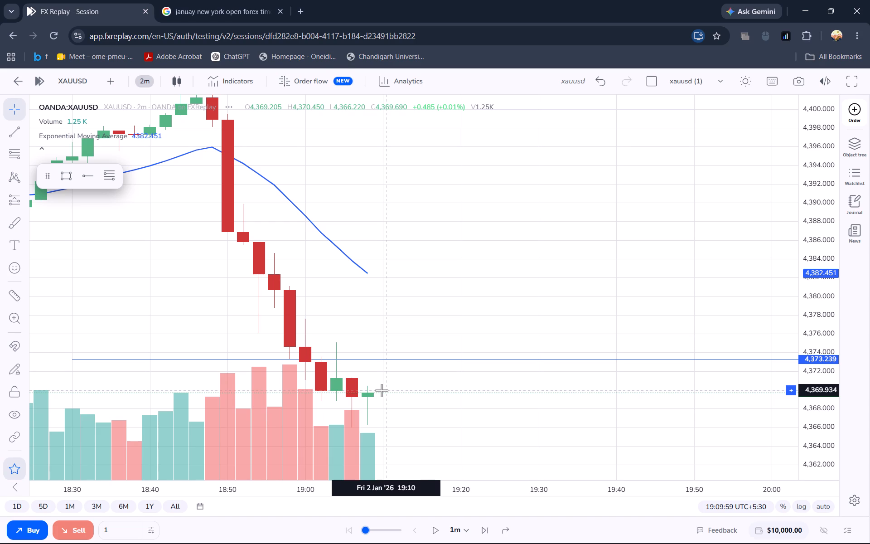
Advance the replay minute by minute to 19:21:59, following price around the lower horizontal ray.
{"action": "key", "text": "ctrl+space"}
{"action": "key", "text": "ctrl+space"}
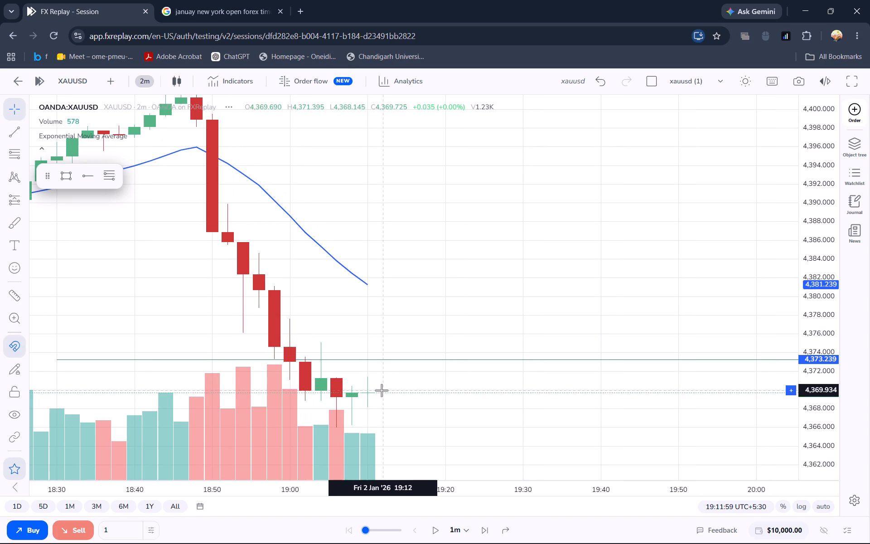
{"action": "key", "text": "ctrl+space"}
{"action": "key", "text": "ctrl+space"}
{"action": "key", "text": "ctrl+space"}
{"action": "key", "text": "ctrl+space"}
{"action": "key", "text": "ctrl+space"}
{"action": "key", "text": "ctrl+space"}
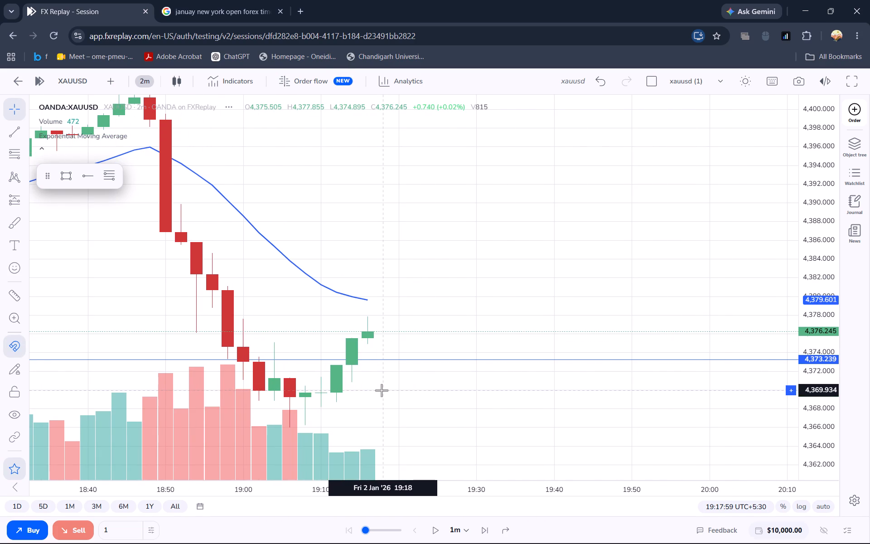
{"action": "key", "text": "ctrl+space"}
{"action": "key", "text": "ctrl+space"}
{"action": "key", "text": "ctrl+space"}
{"action": "key", "text": "ctrl+space"}
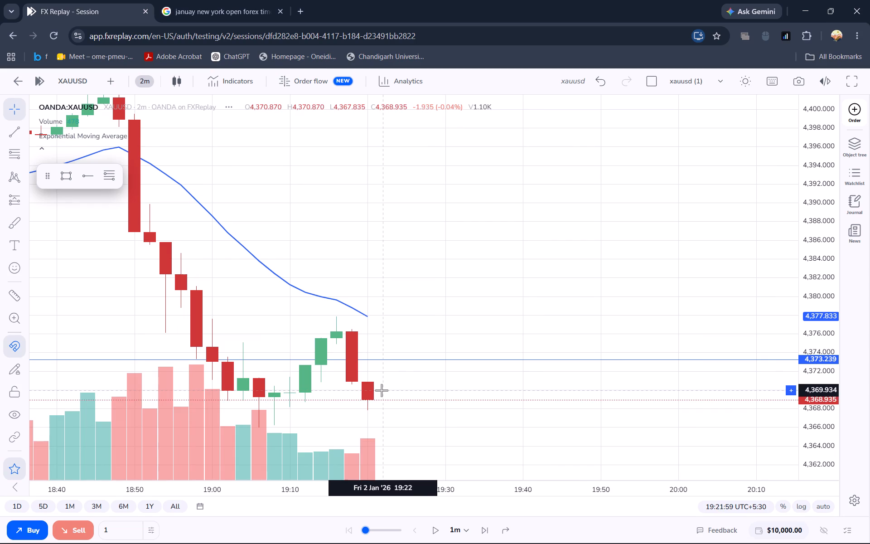
Continue advancing the replay minute by minute to 19:36:59, following price against the EMA and the lower ray.
{"action": "key", "text": "ctrl+space"}
{"action": "key", "text": "ctrl+space"}
{"action": "key", "text": "ctrl+space"}
{"action": "key", "text": "ctrl+space"}
{"action": "key", "text": "ctrl+space"}
{"action": "key", "text": "ctrl+space"}
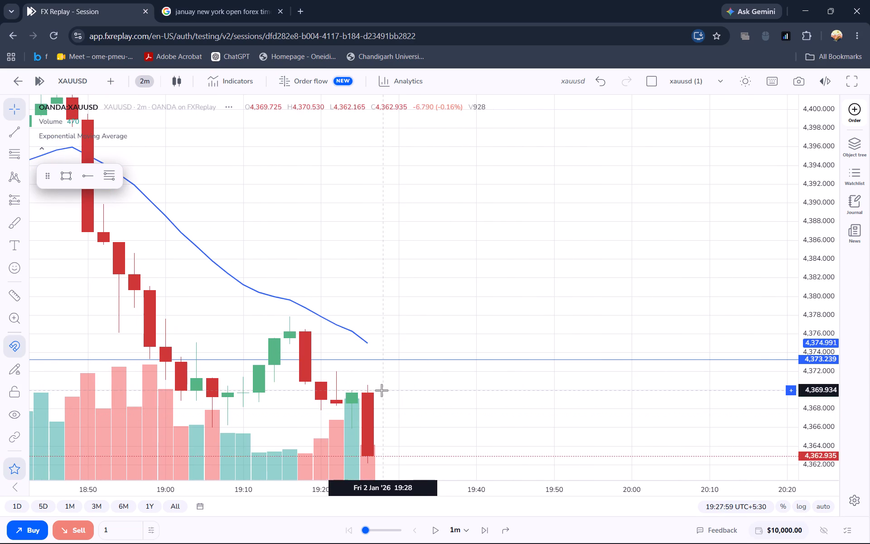
{"action": "key", "text": "ctrl+space"}
{"action": "key", "text": "ctrl+space"}
{"action": "key", "text": "ctrl+space"}
{"action": "key", "text": "ctrl+space"}
{"action": "key", "text": "ctrl+space"}
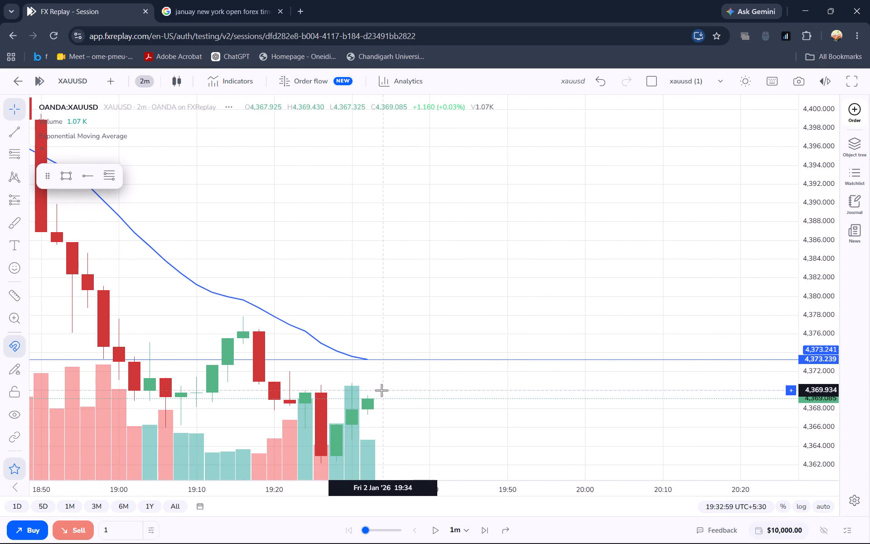
{"action": "key", "text": "ctrl+space"}
{"action": "key", "text": "ctrl+space"}
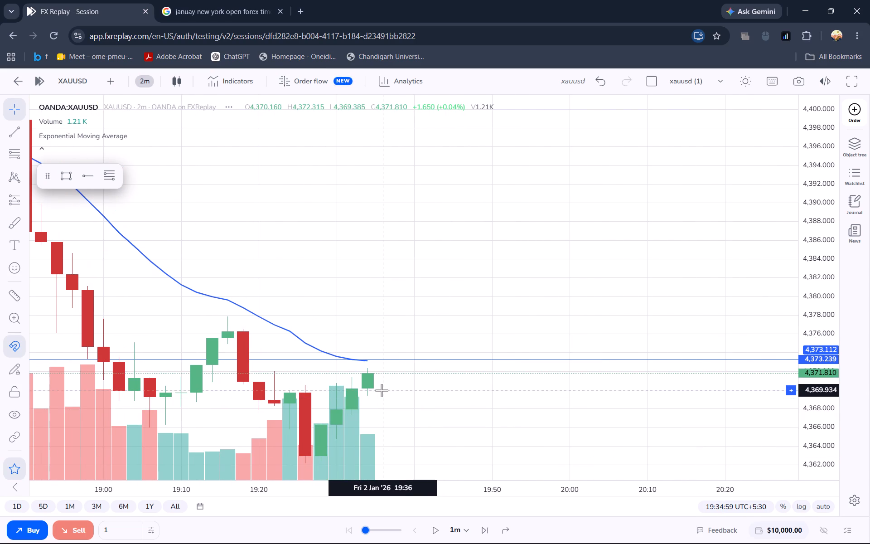
{"action": "key", "text": "ctrl+space"}
{"action": "key", "text": "ctrl+space"}
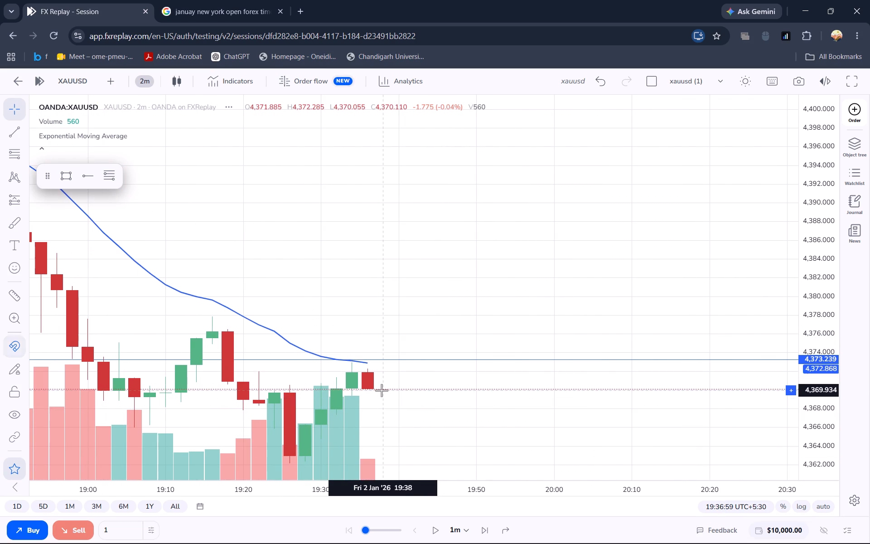
Advance the replay minute by minute to 19:50:59, following price against the EMA and the lower horizontal ray.
{"action": "key", "text": "ctrl+space"}
{"action": "key", "text": "ctrl+space"}
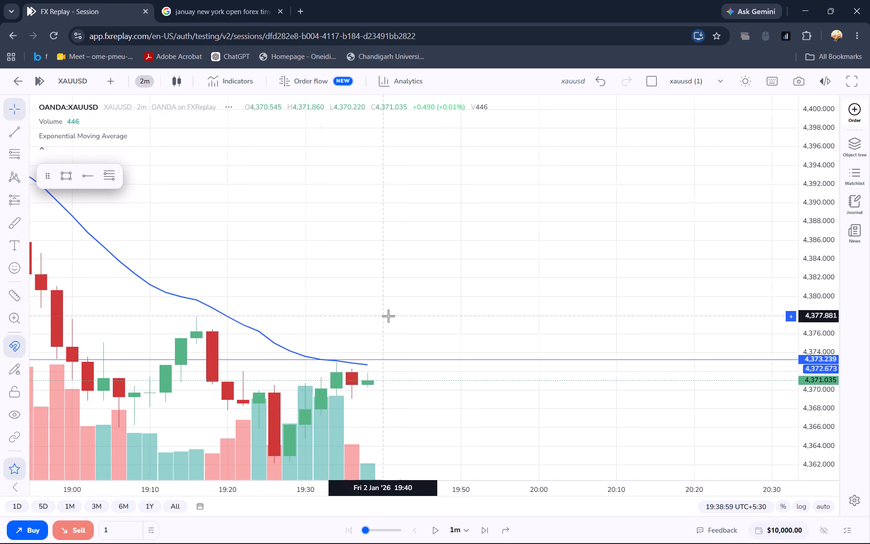
{"action": "key", "text": "ctrl+space"}
{"action": "key", "text": "ctrl+space"}
{"action": "key", "text": "ctrl+space"}
{"action": "key", "text": "ctrl+space"}
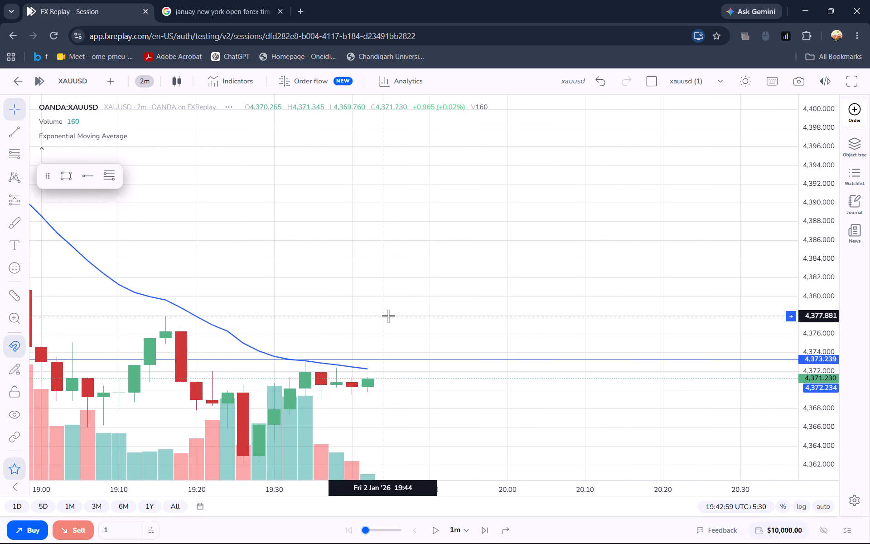
{"action": "key", "text": "ctrl+space"}
{"action": "key", "text": "ctrl+space"}
{"action": "key", "text": "ctrl+space"}
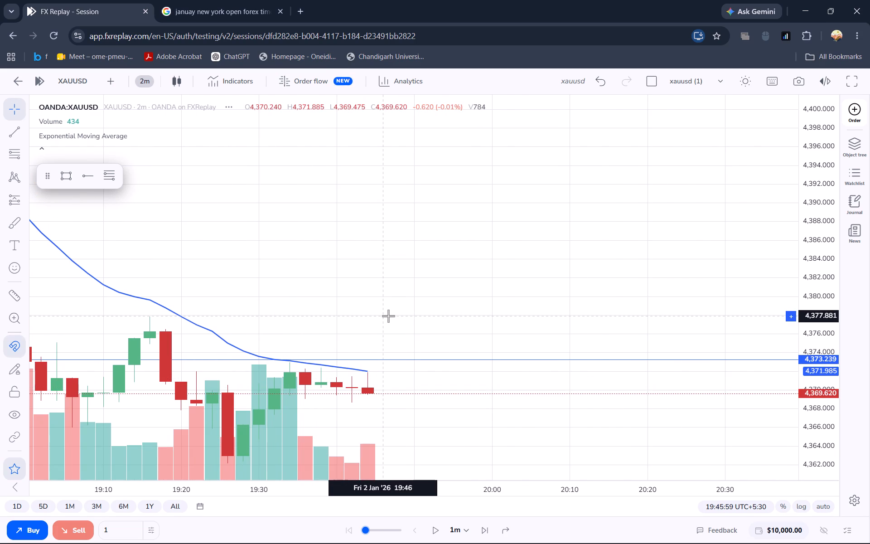
{"action": "key", "text": "ctrl+space"}
{"action": "key", "text": "ctrl+space"}
{"action": "key", "text": "ctrl+space"}
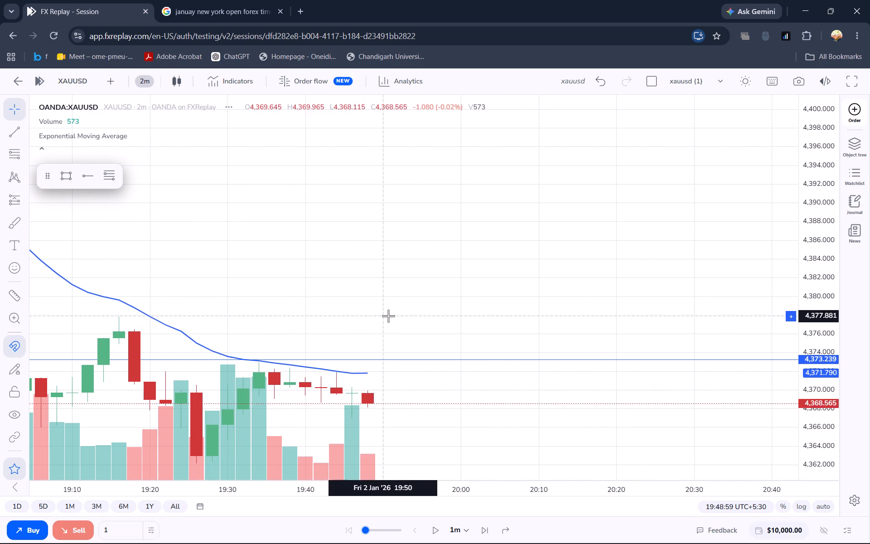
{"action": "key", "text": "ctrl+space"}
{"action": "key", "text": "ctrl+space"}
Place a sell stop order for 1 XAUUSD at 4369.910, just below the latest candle.
{"action": "scroll", "coordinate": [388, 316], "scroll_direction": "down", "scroll_amount": 1}
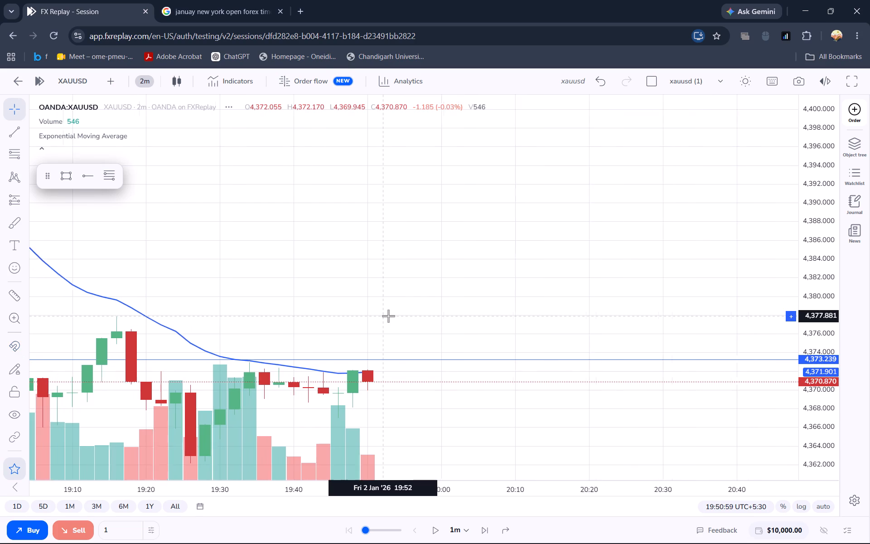
{"action": "scroll", "coordinate": [388, 316], "scroll_direction": "down", "scroll_amount": 1}
{"action": "left_click_drag", "start_coordinate": [386, 390], "coordinate": [337, 300]}
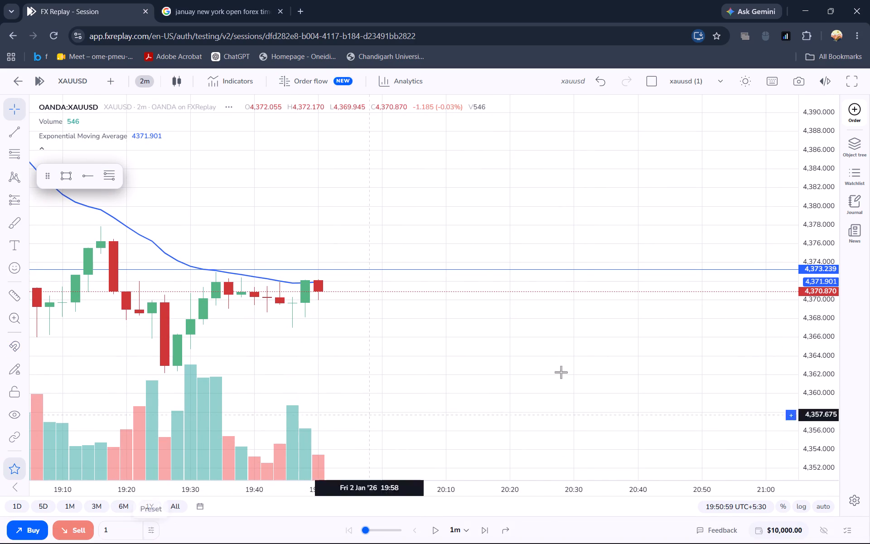
{"action": "scroll", "coordinate": [331, 310], "scroll_direction": "down", "scroll_amount": 1}
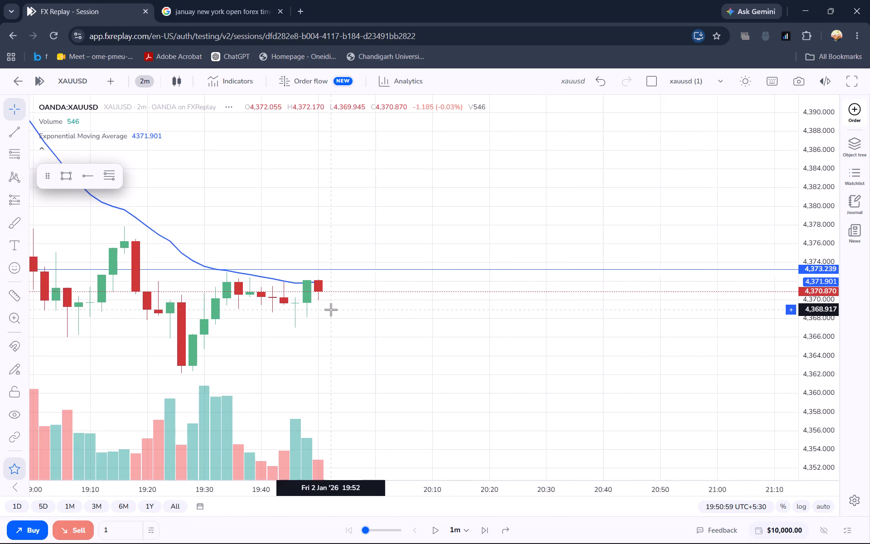
{"action": "scroll", "coordinate": [331, 310], "scroll_direction": "down", "scroll_amount": 1}
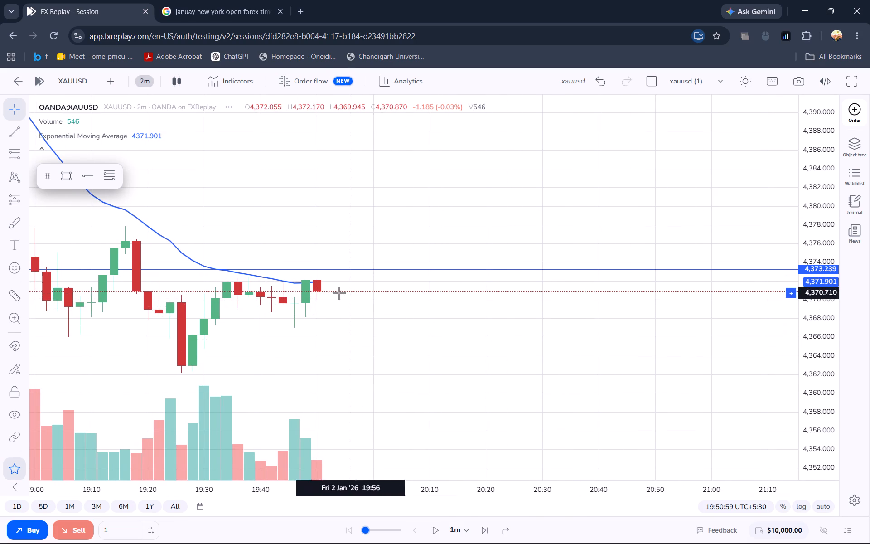
{"action": "right_click", "coordinate": [327, 301]}
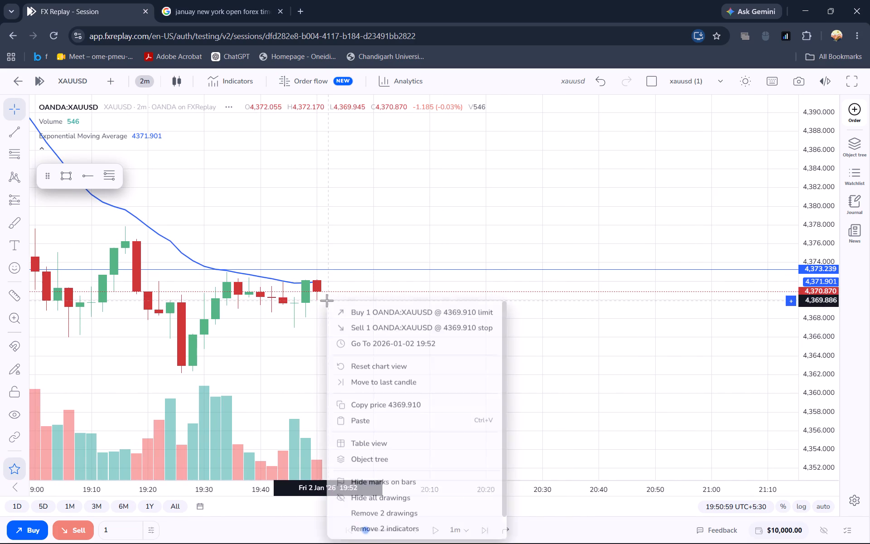
{"action": "left_click", "coordinate": [346, 323]}
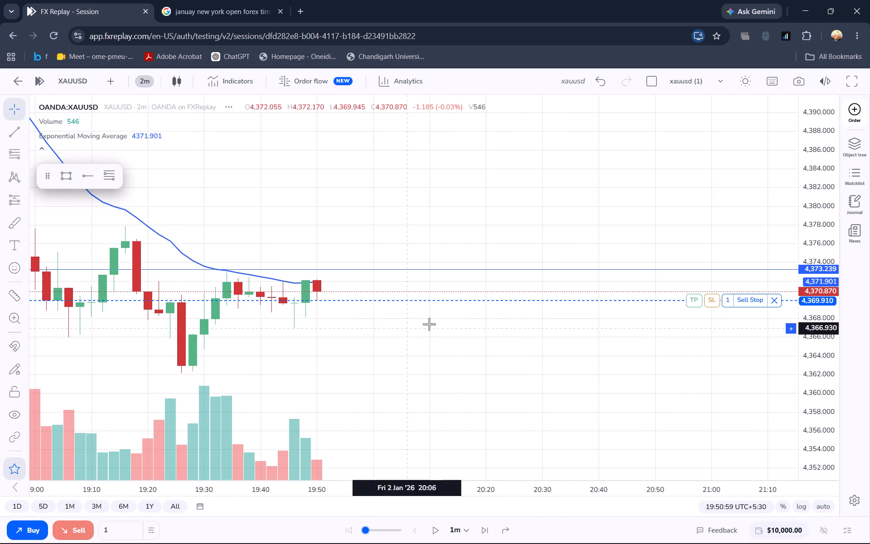
Add a stop loss to the sell stop order at about 4,373.229, level with the lower horizontal ray.
{"action": "left_click_drag", "start_coordinate": [712, 300], "coordinate": [721, 269]}
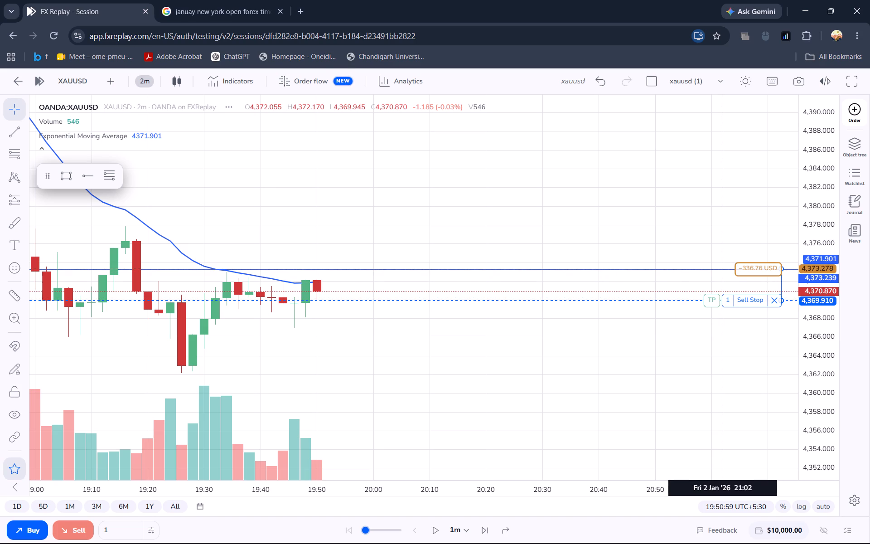
{"action": "left_click_drag", "start_coordinate": [721, 269], "coordinate": [721, 269]}
{"action": "left_click_drag", "start_coordinate": [721, 269], "coordinate": [721, 269]}
{"action": "left_click_drag", "start_coordinate": [721, 269], "coordinate": [722, 268]}
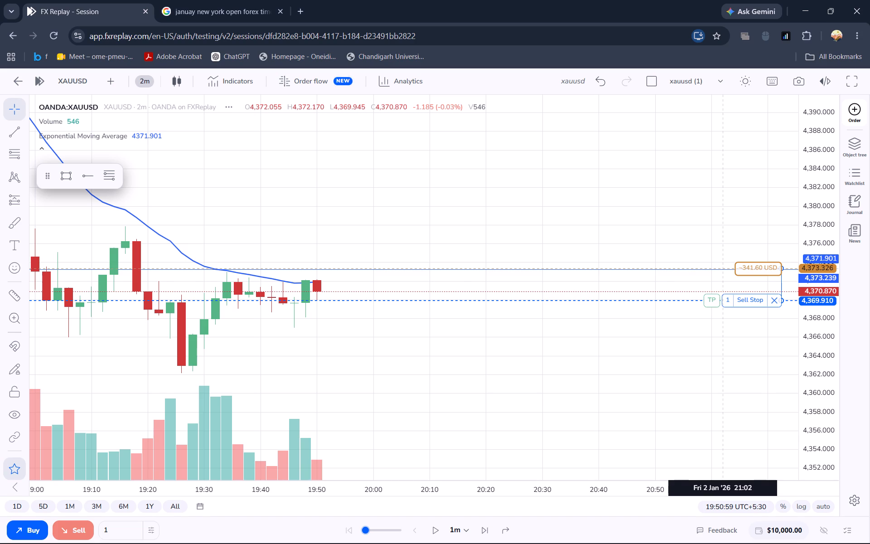
{"action": "left_click_drag", "start_coordinate": [722, 268], "coordinate": [720, 269]}
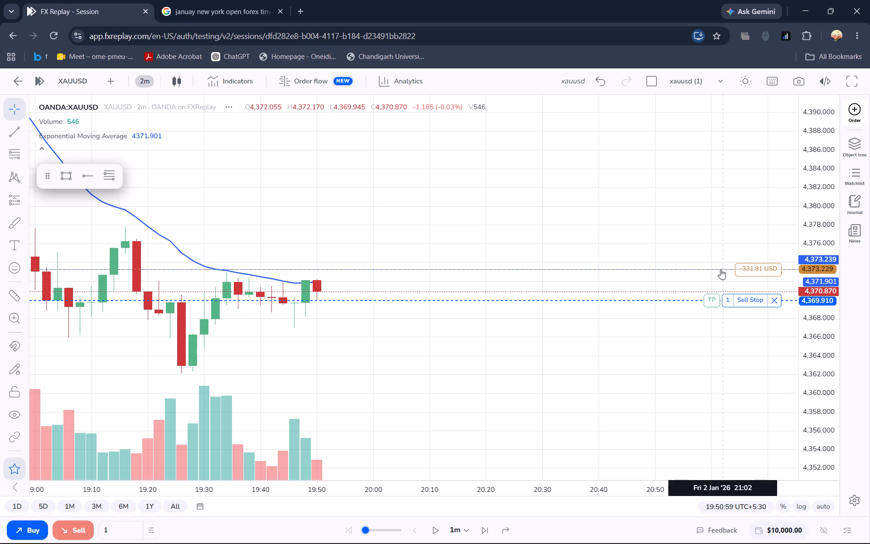
Add a take profit to the sell stop order at about 4,362.230, at the recent swing low.
{"action": "left_click_drag", "start_coordinate": [710, 301], "coordinate": [687, 356]}
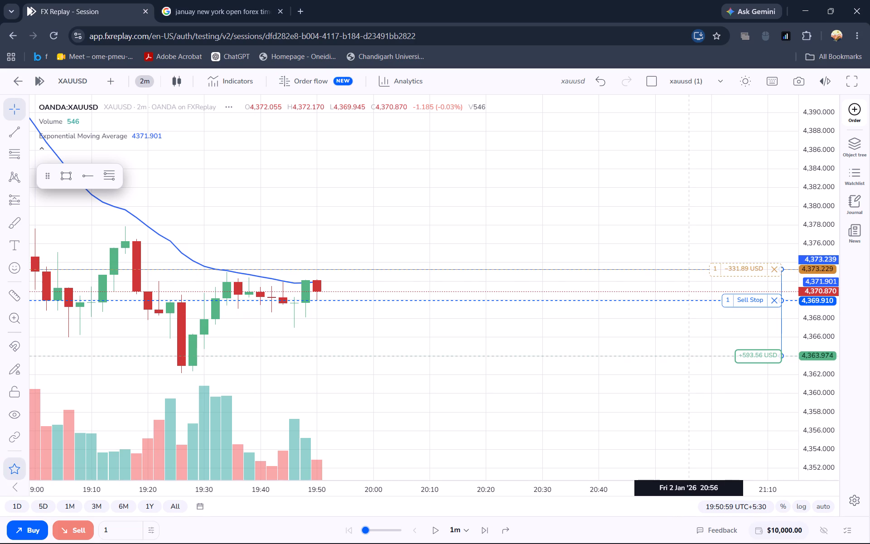
{"action": "left_click_drag", "start_coordinate": [687, 356], "coordinate": [646, 384]}
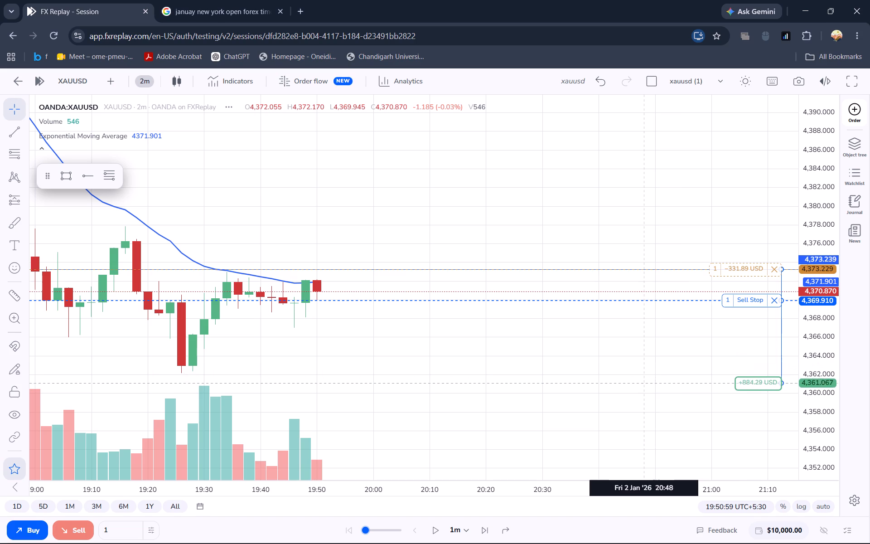
{"action": "left_click_drag", "start_coordinate": [646, 384], "coordinate": [658, 372]}
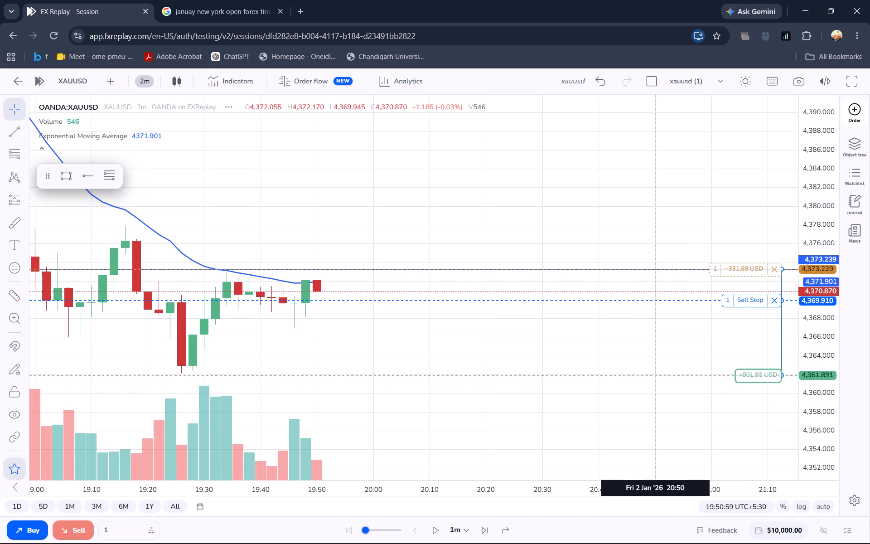
{"action": "left_click_drag", "start_coordinate": [658, 372], "coordinate": [664, 390]}
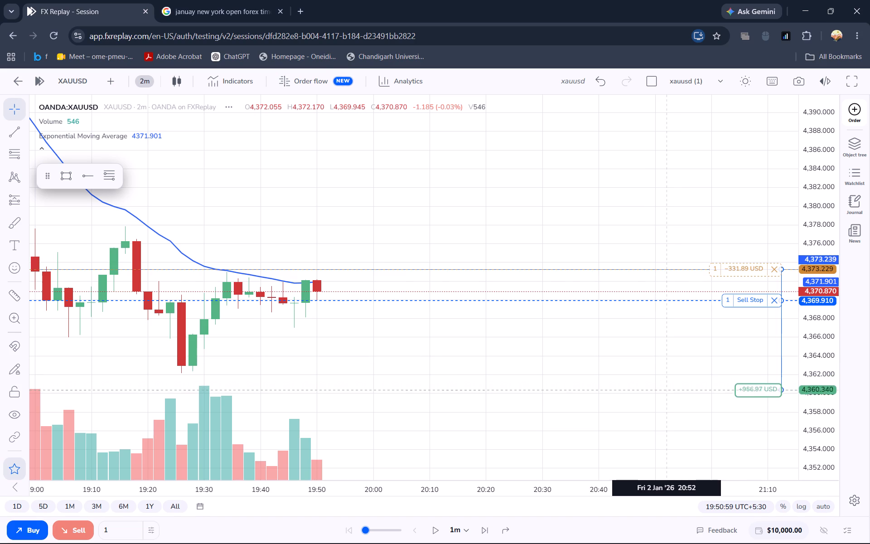
{"action": "left_click_drag", "start_coordinate": [664, 390], "coordinate": [661, 378]}
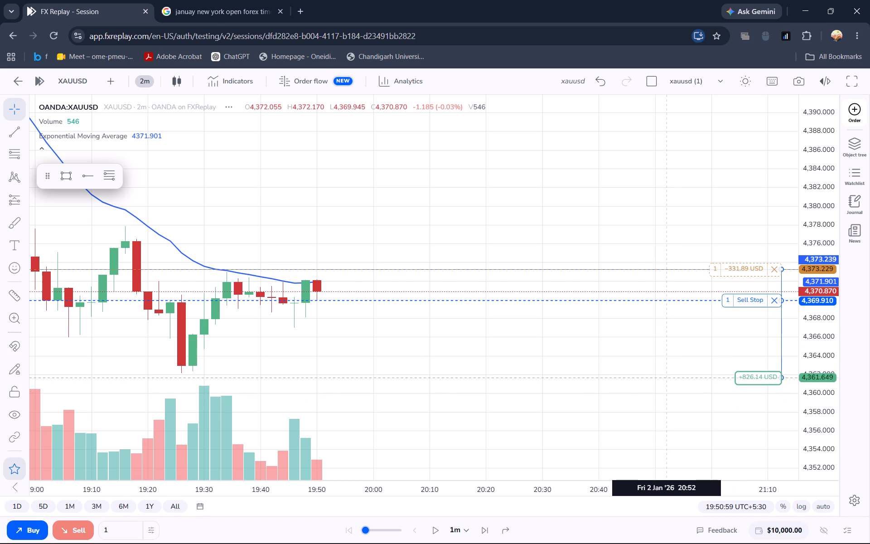
{"action": "left_click_drag", "start_coordinate": [661, 378], "coordinate": [662, 399]}
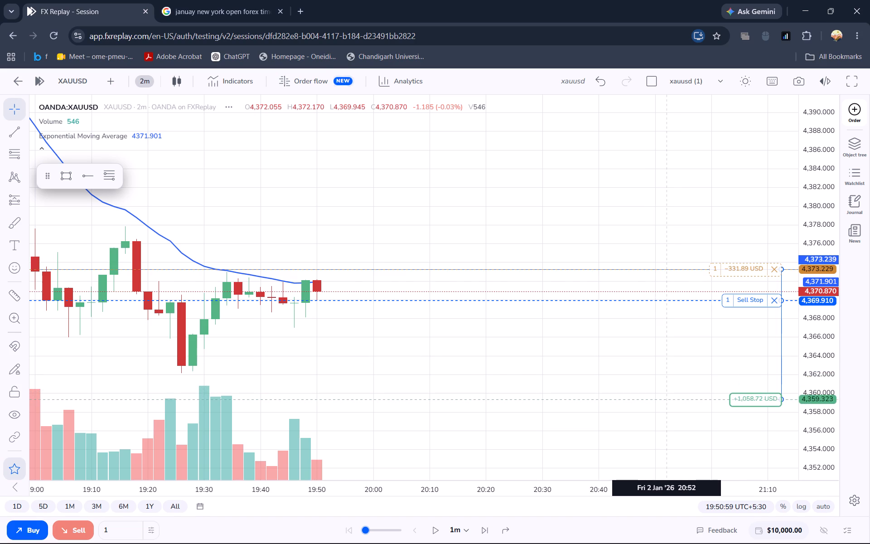
{"action": "left_click_drag", "start_coordinate": [662, 399], "coordinate": [675, 367]}
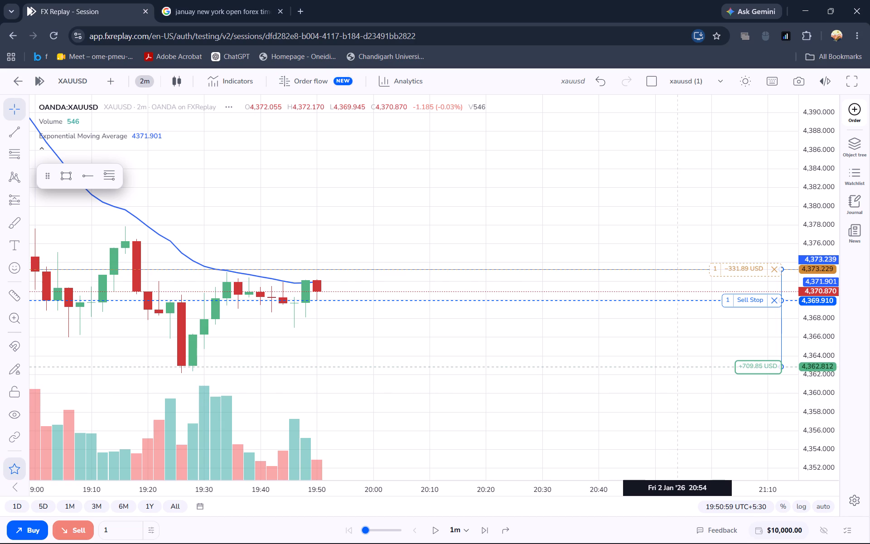
{"action": "left_click_drag", "start_coordinate": [675, 367], "coordinate": [681, 372]}
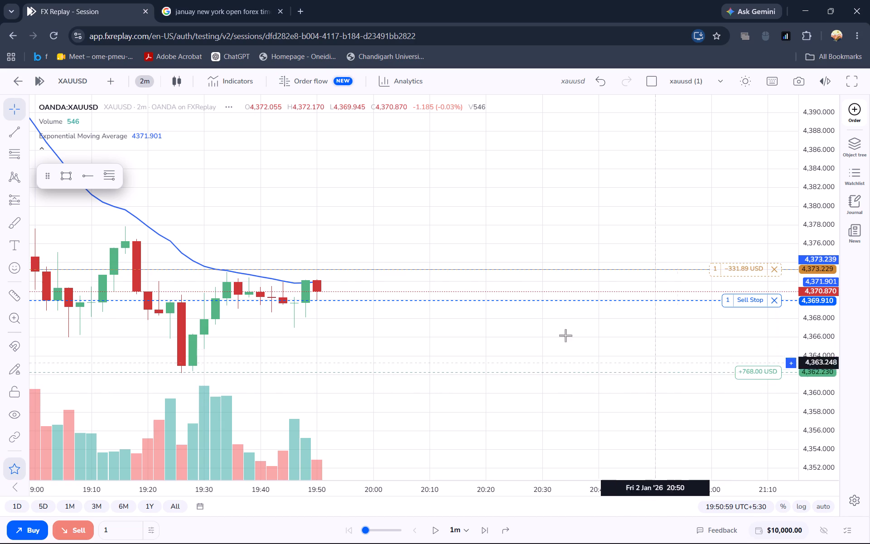
Advance the replay minute by minute to 20:01:59 to play out the sell stop trade.
{"action": "scroll", "coordinate": [536, 319], "scroll_direction": "down", "scroll_amount": 7}
{"action": "scroll", "coordinate": [536, 319], "scroll_direction": "up", "scroll_amount": 4}
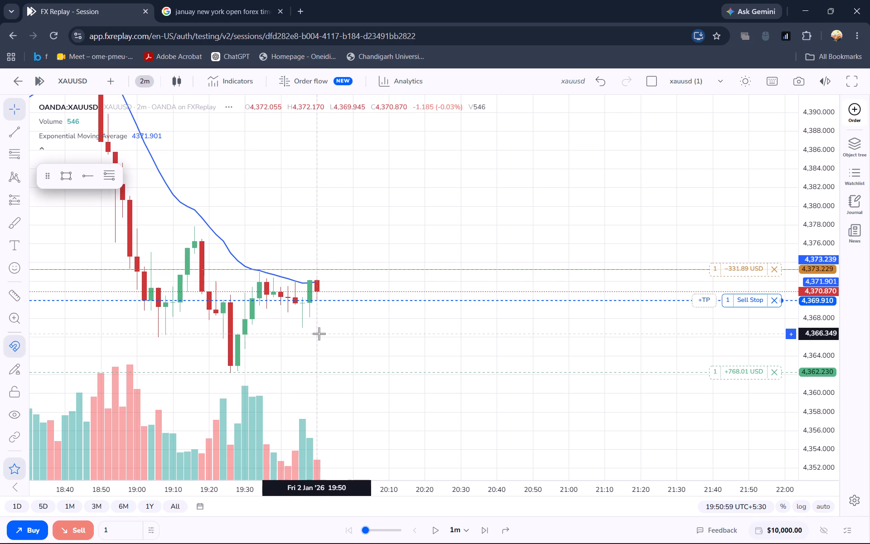
{"action": "key", "text": "ctrl+space"}
{"action": "key", "text": "ctrl+space"}
{"action": "key", "text": "ctrl+space"}
{"action": "key", "text": "ctrl+space"}
{"action": "key", "text": "ctrl+space"}
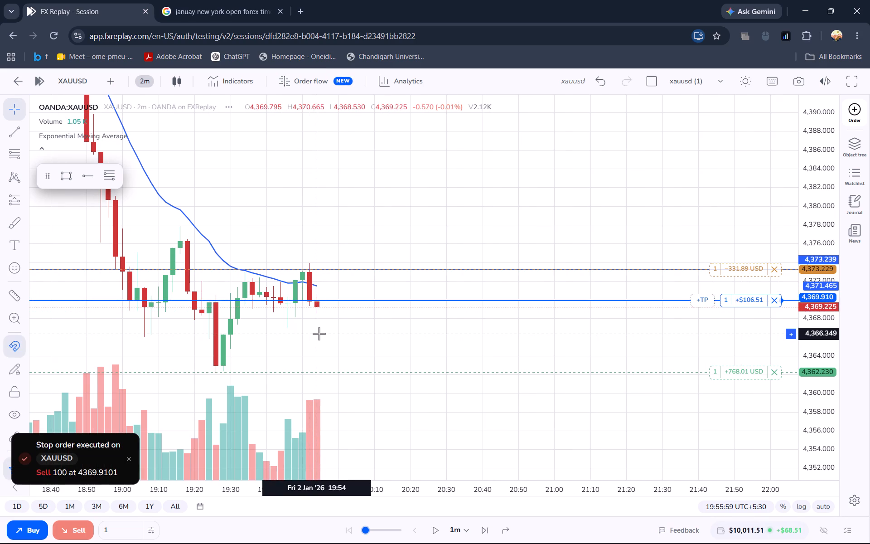
{"action": "key", "text": "ctrl+space"}
{"action": "key", "text": "ctrl+space"}
{"action": "key", "text": "ctrl+space"}
{"action": "key", "text": "ctrl+space"}
{"action": "key", "text": "ctrl+space"}
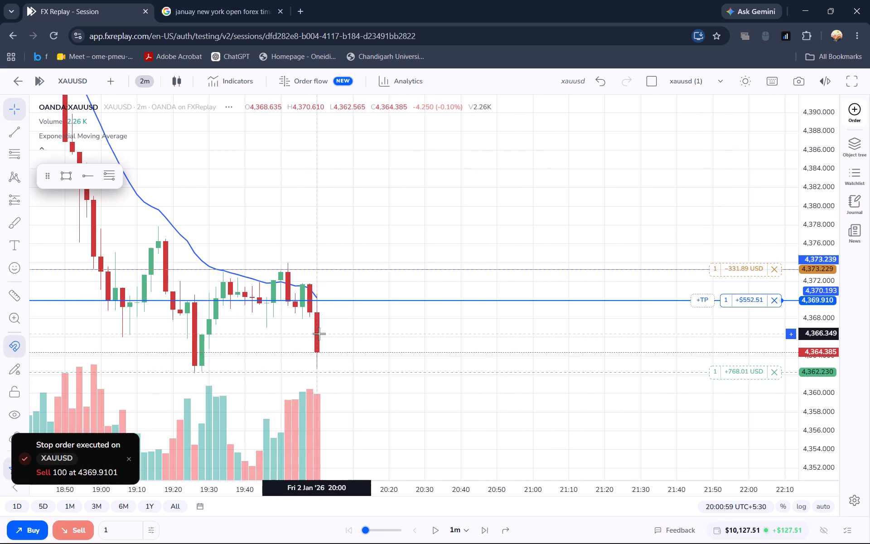
{"action": "key", "text": "ctrl+space"}
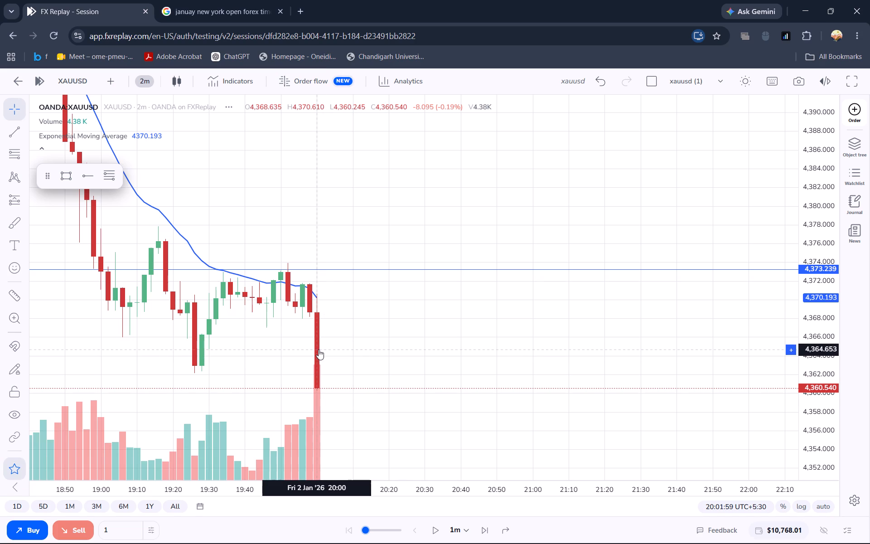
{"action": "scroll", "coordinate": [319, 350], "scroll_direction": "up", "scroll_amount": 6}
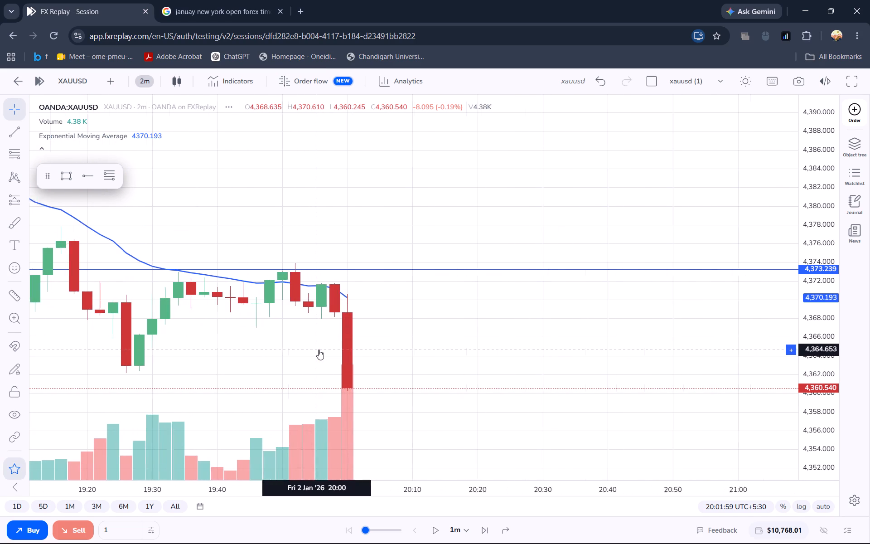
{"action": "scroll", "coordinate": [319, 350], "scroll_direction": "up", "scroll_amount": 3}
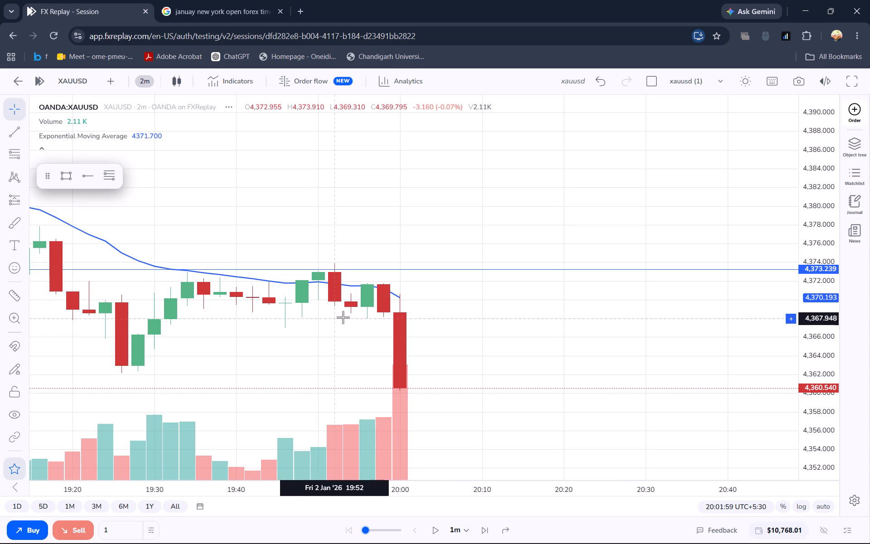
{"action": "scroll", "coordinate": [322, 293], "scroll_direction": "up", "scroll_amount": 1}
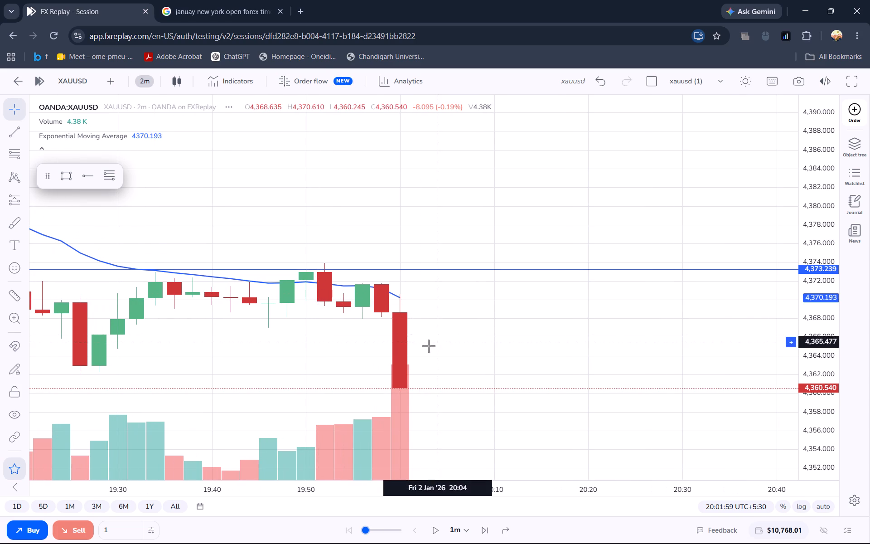
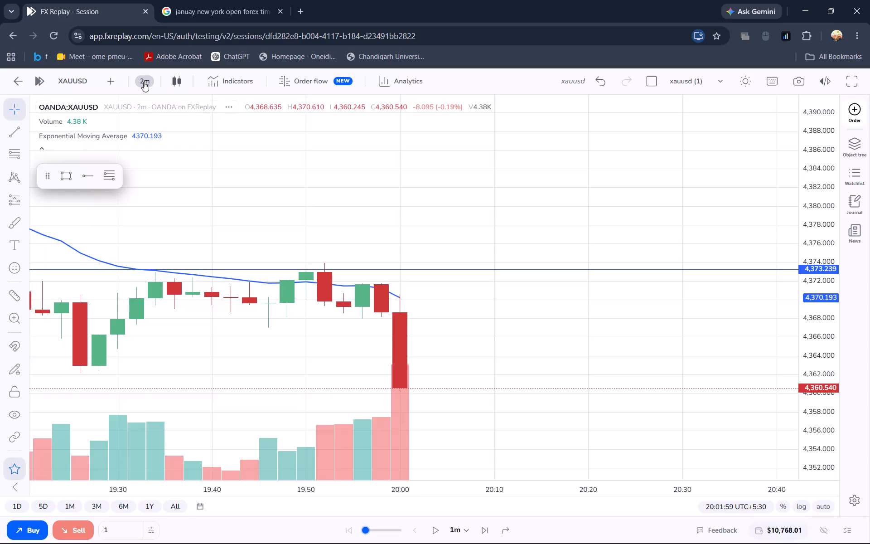
Switch the XAUUSD chart timeframe to 30 minutes.
{"action": "left_click", "coordinate": [144, 82]}
{"action": "scroll", "coordinate": [174, 297], "scroll_direction": "down", "scroll_amount": 1}
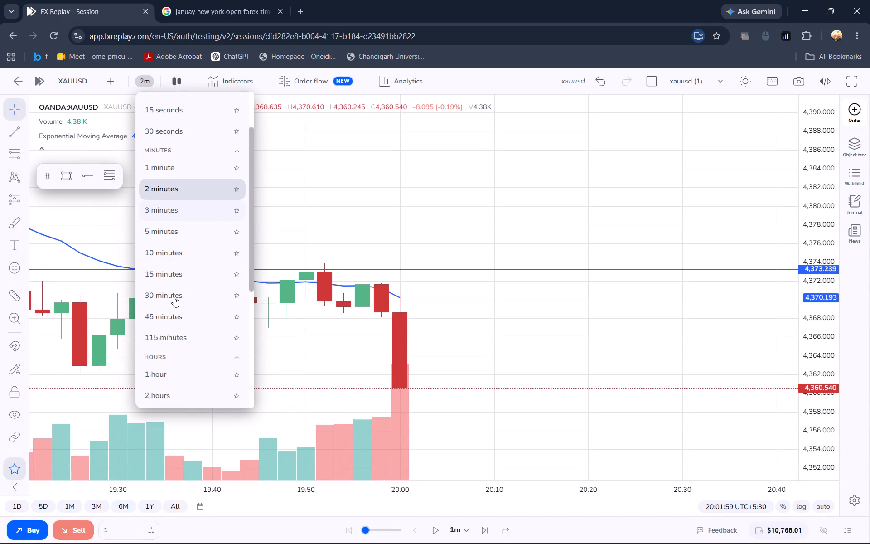
{"action": "scroll", "coordinate": [174, 297], "scroll_direction": "down", "scroll_amount": 1}
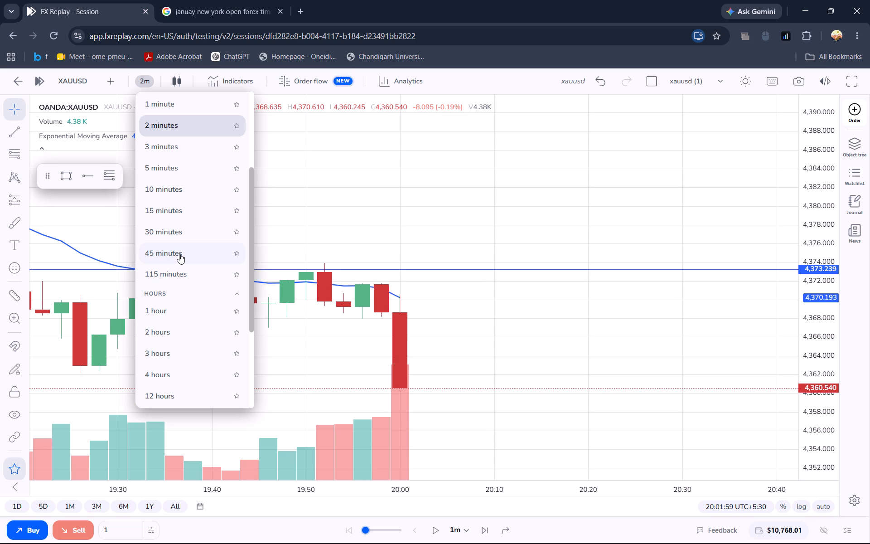
{"action": "left_click", "coordinate": [184, 226]}
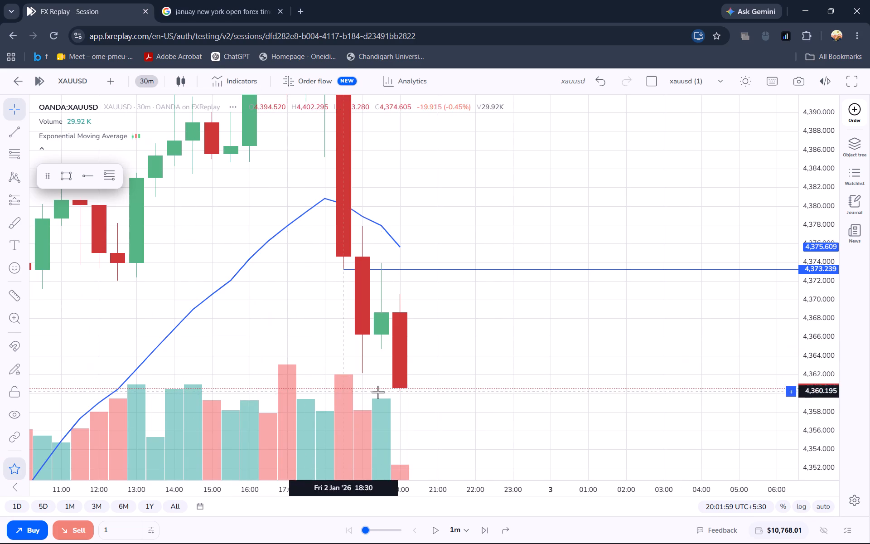
Set the replay step interval to 30m.
{"action": "left_click", "coordinate": [468, 532]}
{"action": "scroll", "coordinate": [430, 455], "scroll_direction": "down", "scroll_amount": 1}
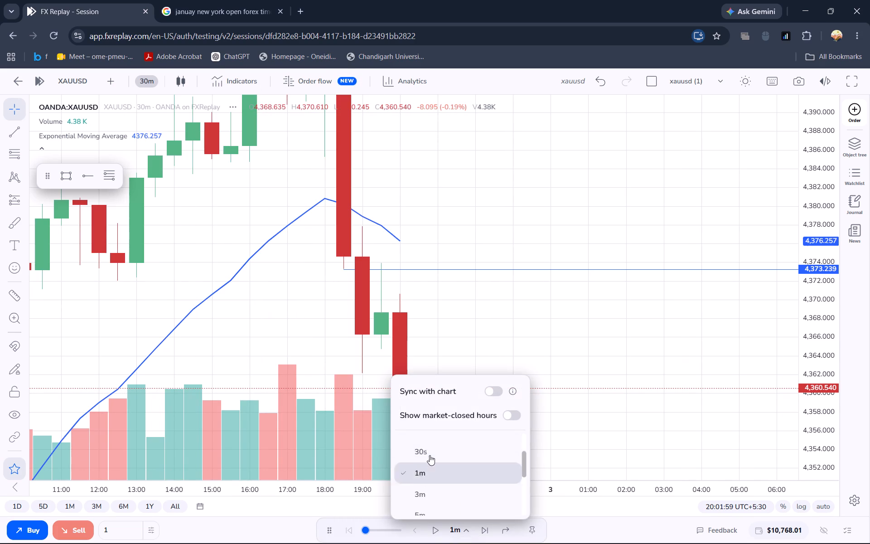
{"action": "scroll", "coordinate": [430, 455], "scroll_direction": "down", "scroll_amount": 1}
{"action": "left_click", "coordinate": [425, 466]}
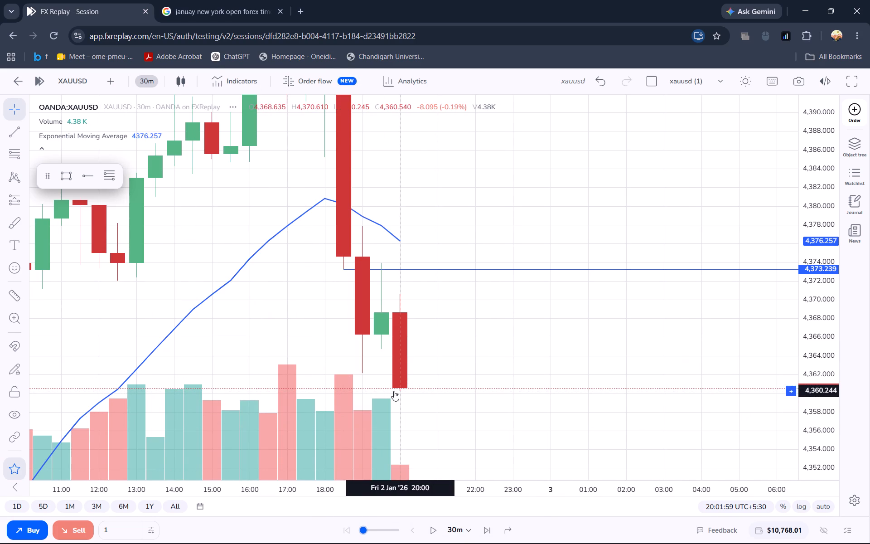
Advance the replay in 30-minute steps to Monday 5 January 2026, 18:59:59.
{"action": "key", "text": "ctrl+space"}
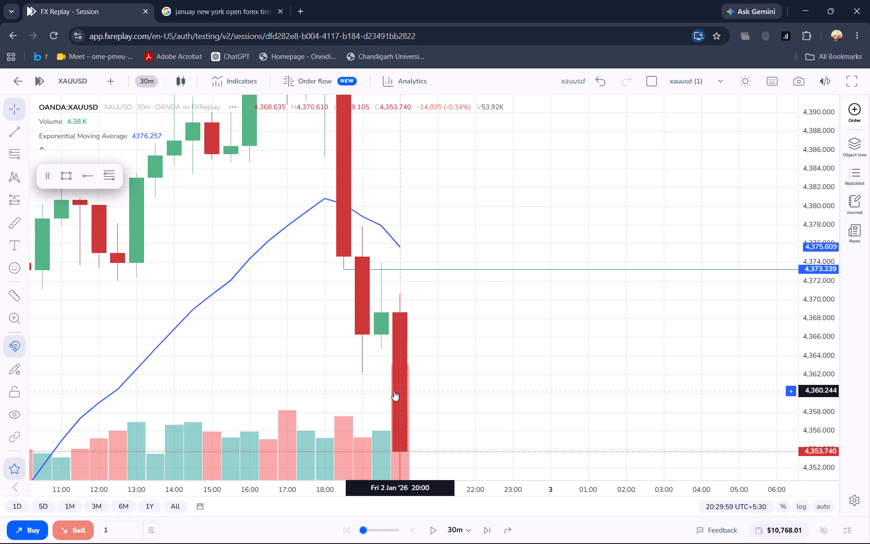
{"action": "key", "text": "ctrl+space"}
{"action": "scroll", "coordinate": [418, 398], "scroll_direction": "down", "scroll_amount": 3}
{"action": "key", "text": "ctrl+space"}
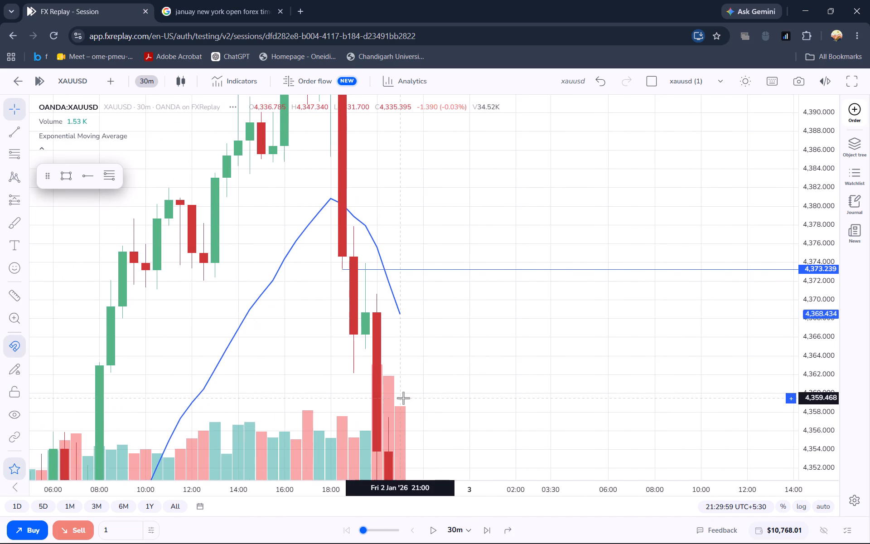
{"action": "key", "text": "ctrl+space"}
{"action": "key", "text": "ctrl+space"}
{"action": "key", "text": "ctrl+space"}
{"action": "key", "text": "ctrl+space"}
{"action": "key", "text": "ctrl+space"}
{"action": "key", "text": "ctrl+space"}
{"action": "key", "text": "ctrl+space"}
{"action": "key", "text": "ctrl+space"}
{"action": "key", "text": "ctrl+space"}
{"action": "key", "text": "ctrl+space"}
{"action": "key", "text": "ctrl+space"}
{"action": "key", "text": "ctrl+space"}
{"action": "key", "text": "ctrl+space"}
{"action": "key", "text": "ctrl+space"}
{"action": "key", "text": "ctrl+space"}
{"action": "key", "text": "ctrl+space"}
{"action": "key", "text": "ctrl+space"}
{"action": "key", "text": "ctrl+space"}
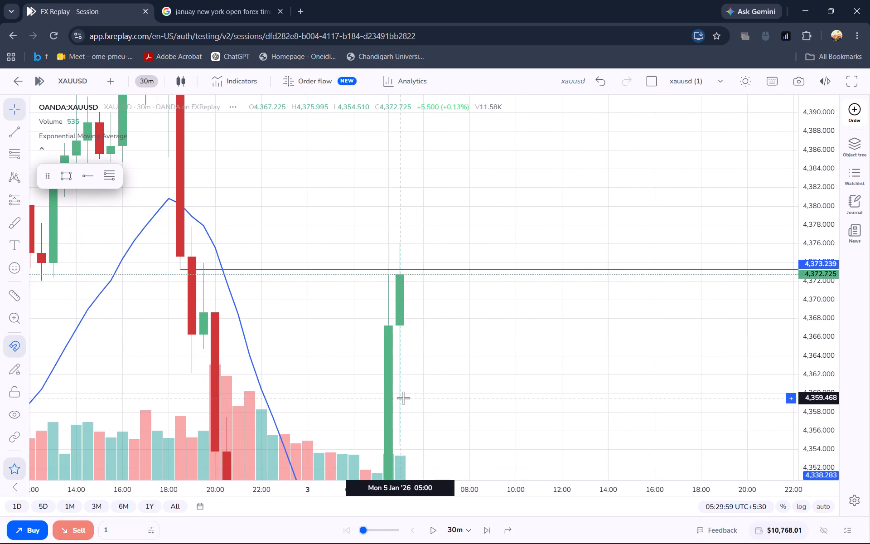
{"action": "key", "text": "ctrl+space"}
{"action": "key", "text": "ctrl+space"}
{"action": "key", "text": "ctrl+space"}
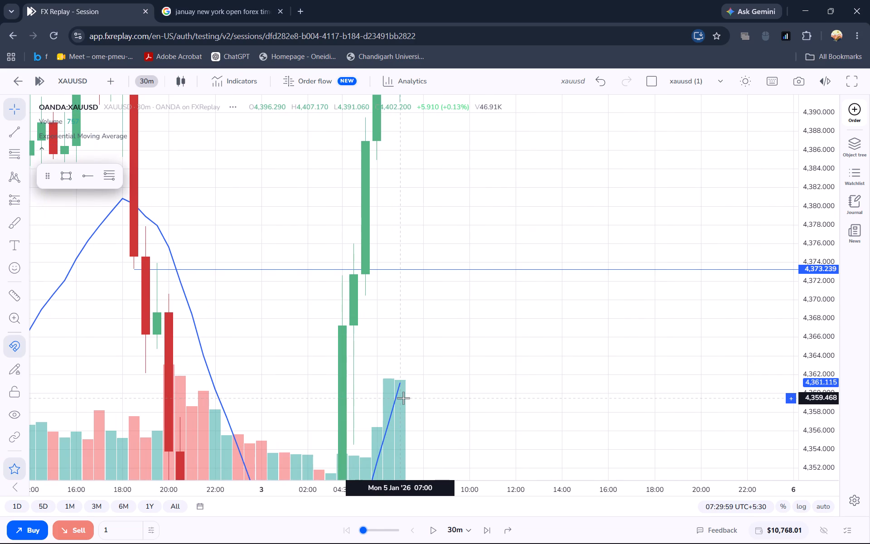
{"action": "key", "text": "ctrl+space"}
{"action": "key", "text": "ctrl+space"}
{"action": "key", "text": "ctrl+space"}
{"action": "key", "text": "ctrl+space"}
{"action": "key", "text": "ctrl+space"}
{"action": "key", "text": "ctrl+space"}
{"action": "key", "text": "ctrl+space"}
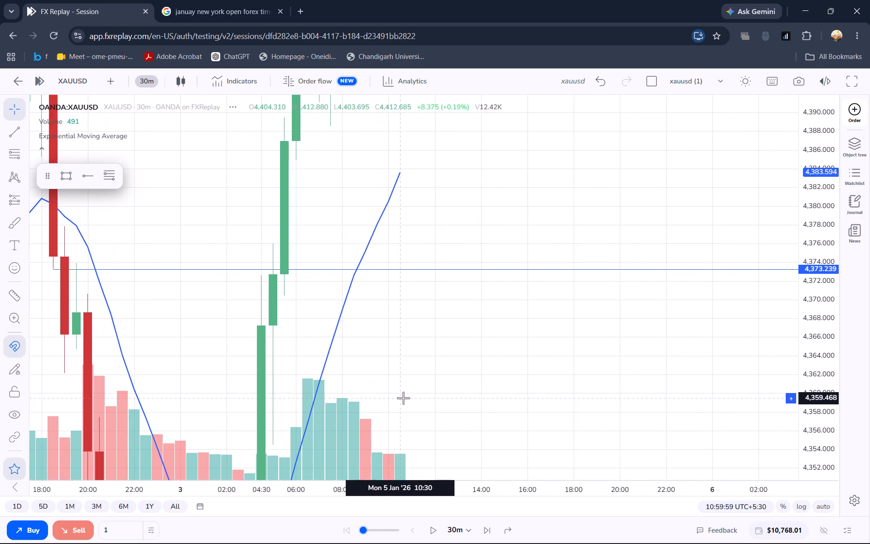
{"action": "key", "text": "ctrl+space"}
{"action": "key", "text": "ctrl+space"}
{"action": "key", "text": "ctrl+space"}
{"action": "key", "text": "ctrl+space"}
{"action": "key", "text": "ctrl+space"}
{"action": "key", "text": "ctrl+space"}
{"action": "key", "text": "ctrl+space"}
{"action": "key", "text": "ctrl+space"}
{"action": "key", "text": "ctrl+space"}
{"action": "key", "text": "ctrl+space"}
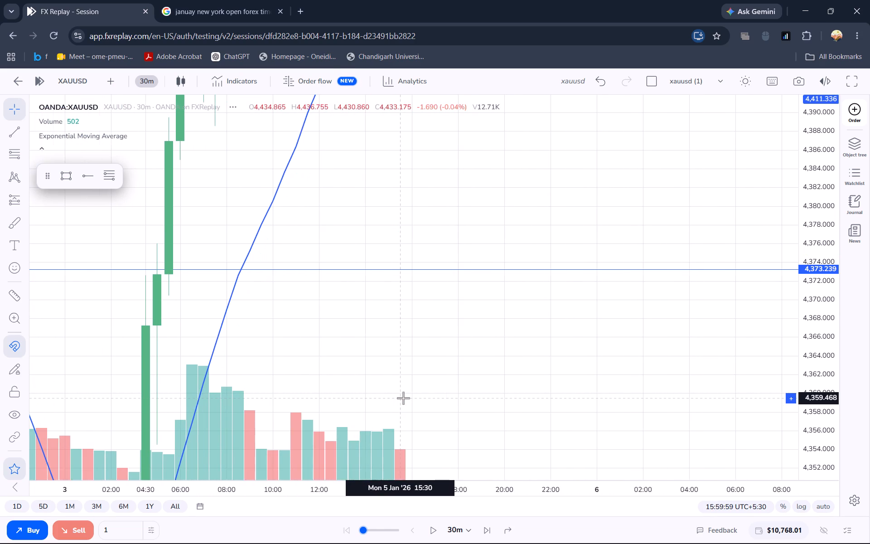
{"action": "key", "text": "ctrl+space"}
{"action": "key", "text": "ctrl+space"}
{"action": "key", "text": "ctrl+space"}
{"action": "key", "text": "ctrl+space"}
{"action": "key", "text": "ctrl+space"}
{"action": "key", "text": "ctrl+space"}
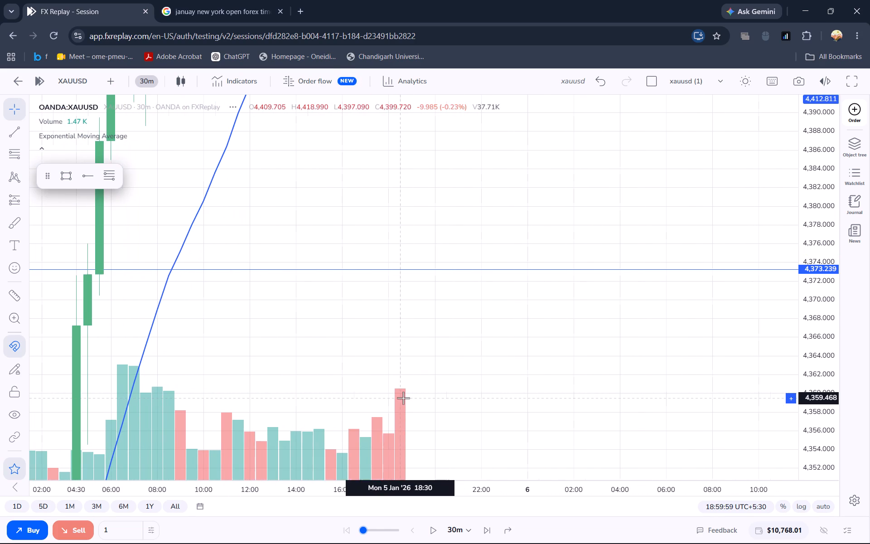
Bring the 5 January candles into view and set the replay step interval to 10m.
{"action": "left_click_drag", "start_coordinate": [408, 310], "coordinate": [373, 511]}
{"action": "left_click_drag", "start_coordinate": [370, 359], "coordinate": [362, 473]}
{"action": "left_click_drag", "start_coordinate": [817, 137], "coordinate": [815, 280]}
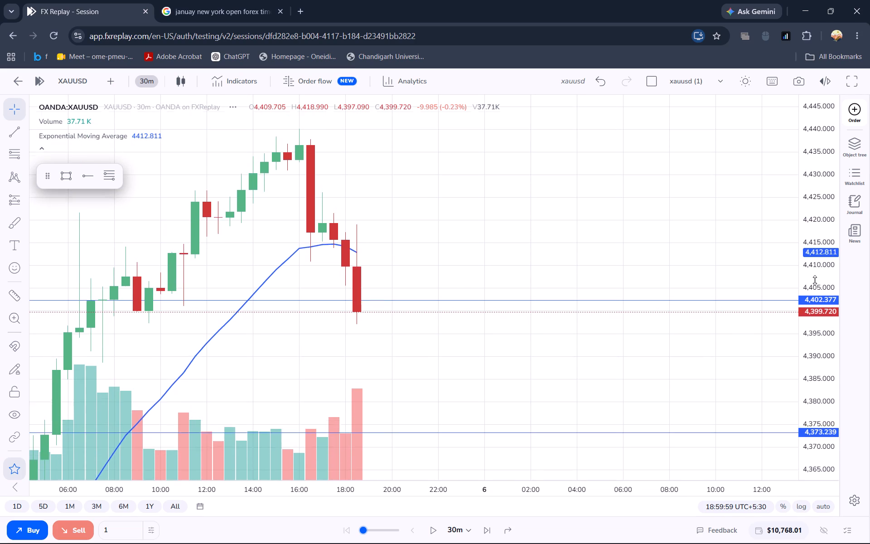
{"action": "left_click_drag", "start_coordinate": [815, 280], "coordinate": [813, 282]}
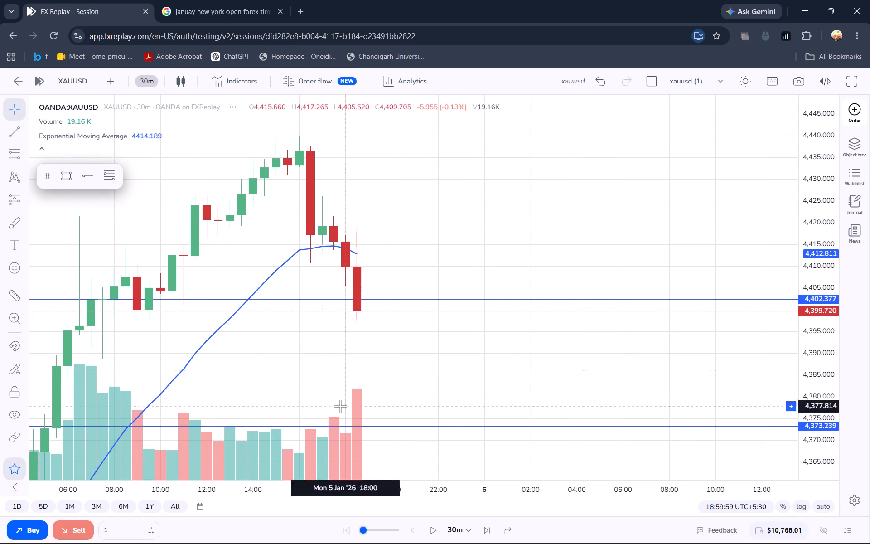
{"action": "left_click", "coordinate": [463, 535]}
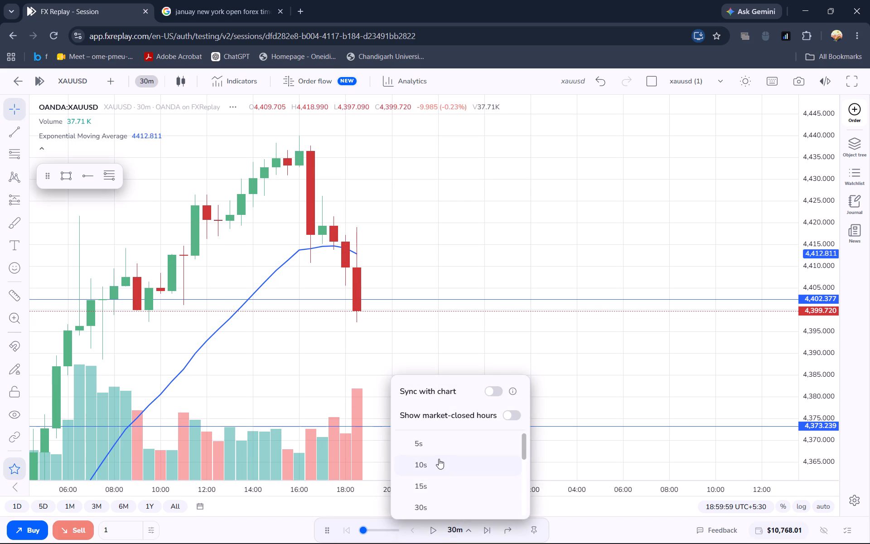
{"action": "scroll", "coordinate": [439, 459], "scroll_direction": "down", "scroll_amount": 2}
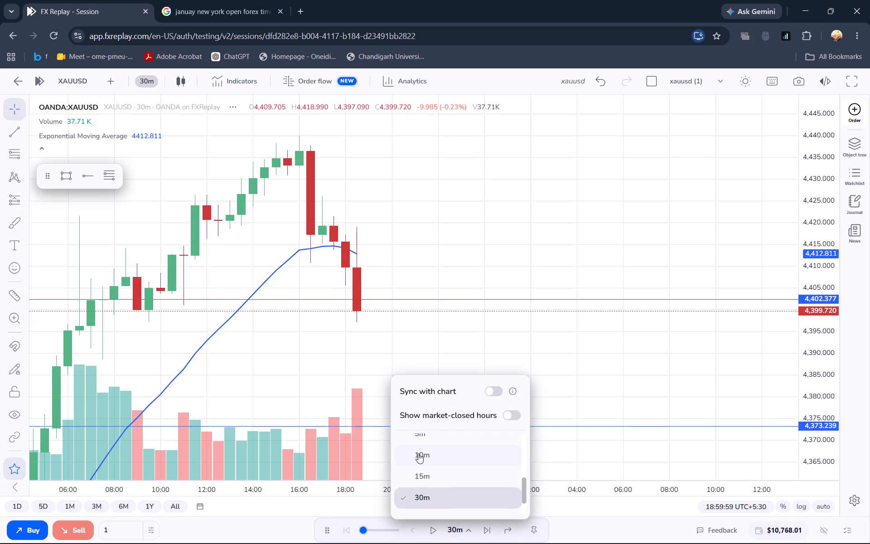
{"action": "left_click", "coordinate": [418, 453]}
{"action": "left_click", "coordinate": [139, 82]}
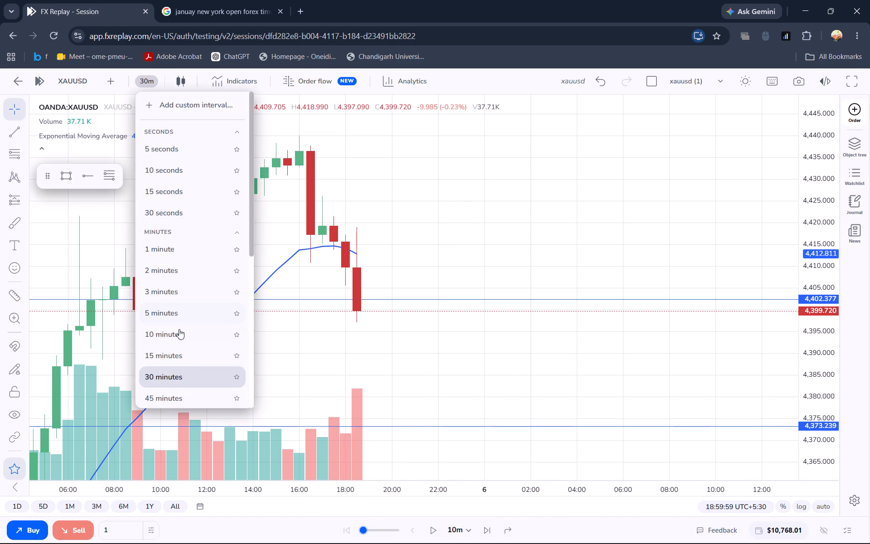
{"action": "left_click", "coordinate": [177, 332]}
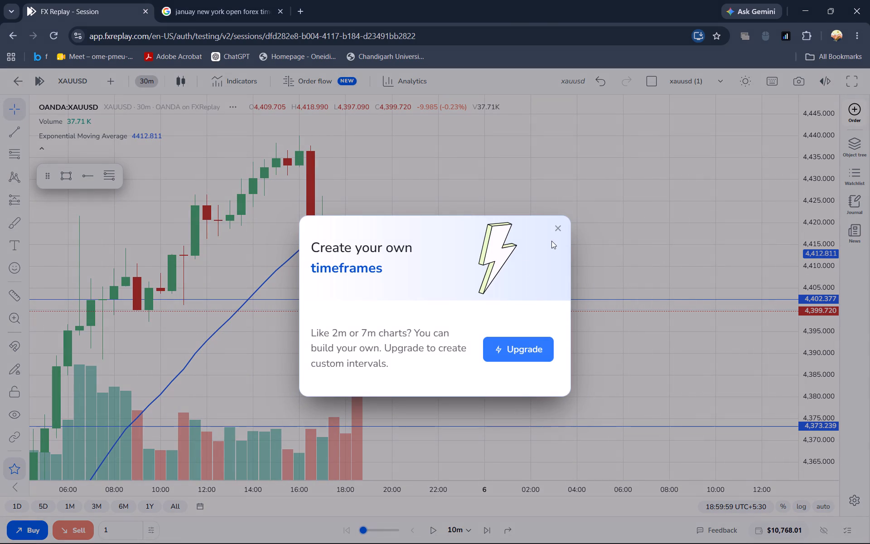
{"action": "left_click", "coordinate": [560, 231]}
Switch the XAUUSD chart timeframe to 10 minutes.
{"action": "left_click", "coordinate": [390, 174]}
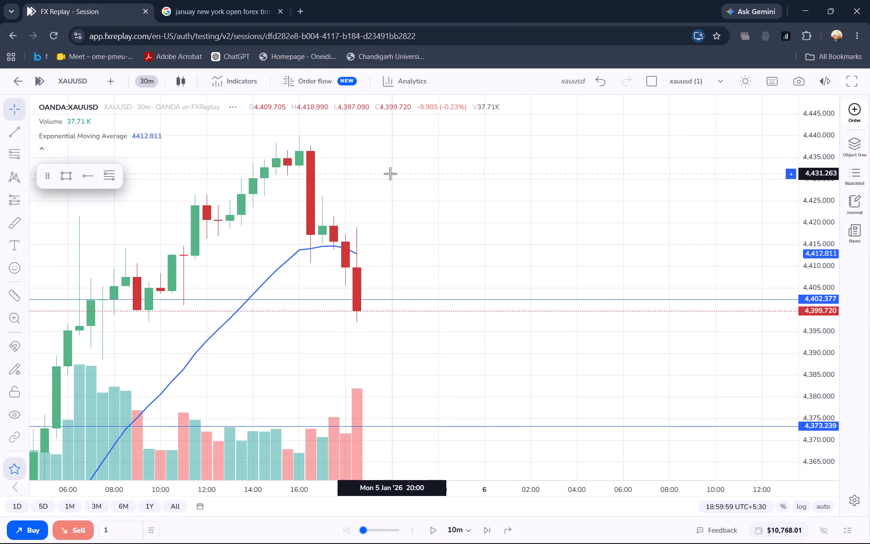
{"action": "type", "text": "10"}
{"action": "key", "text": "Return"}
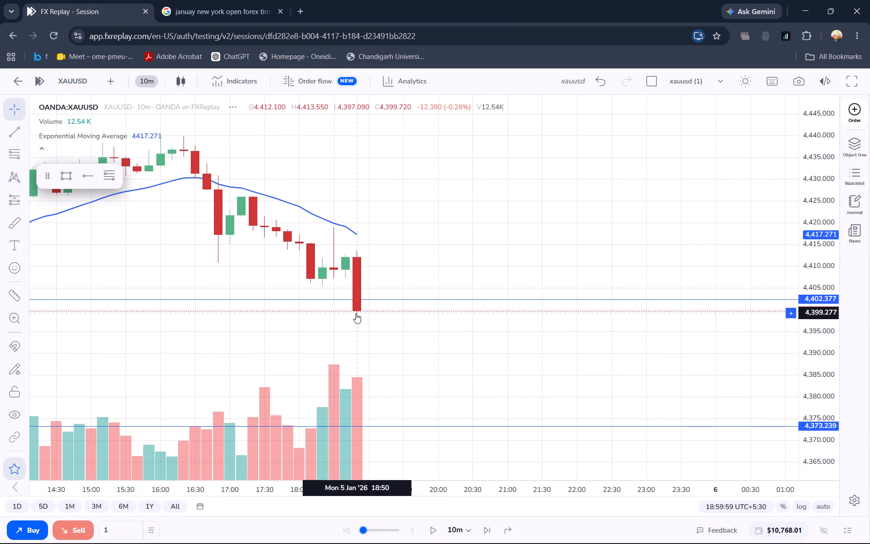
Advance the replay in 10-minute steps to 19:19:59 on 5 January.
{"action": "key", "text": "ctrl+space"}
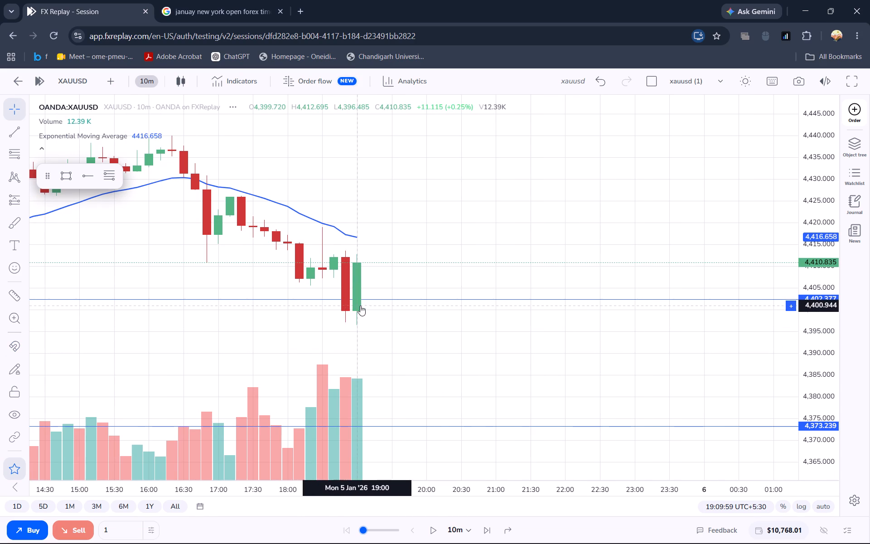
{"action": "key", "text": "ctrl+space"}
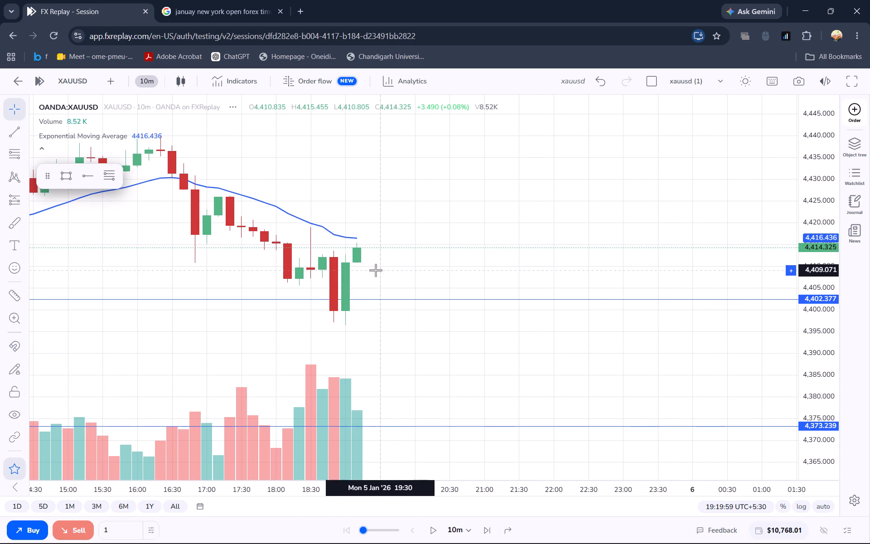
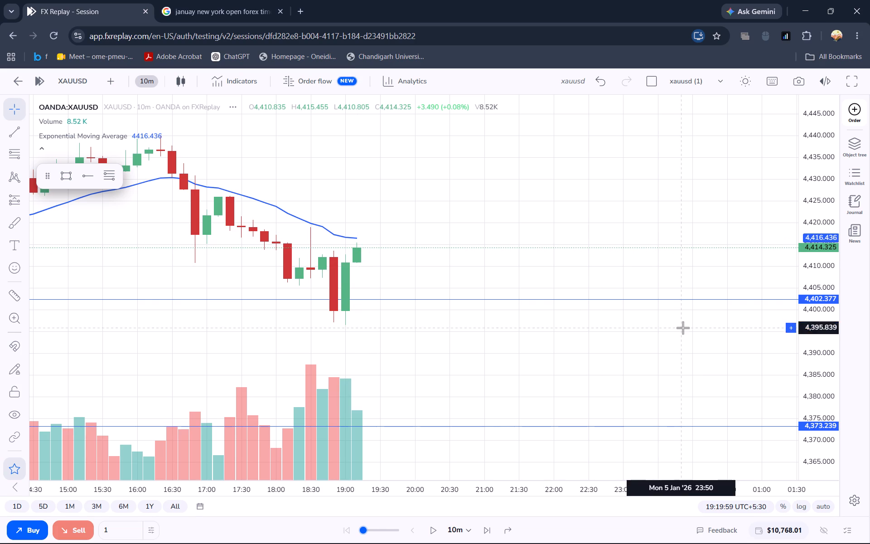
Switch the XAUUSD chart timeframe to 2 minutes.
{"action": "left_click_drag", "start_coordinate": [837, 340], "coordinate": [838, 175]}
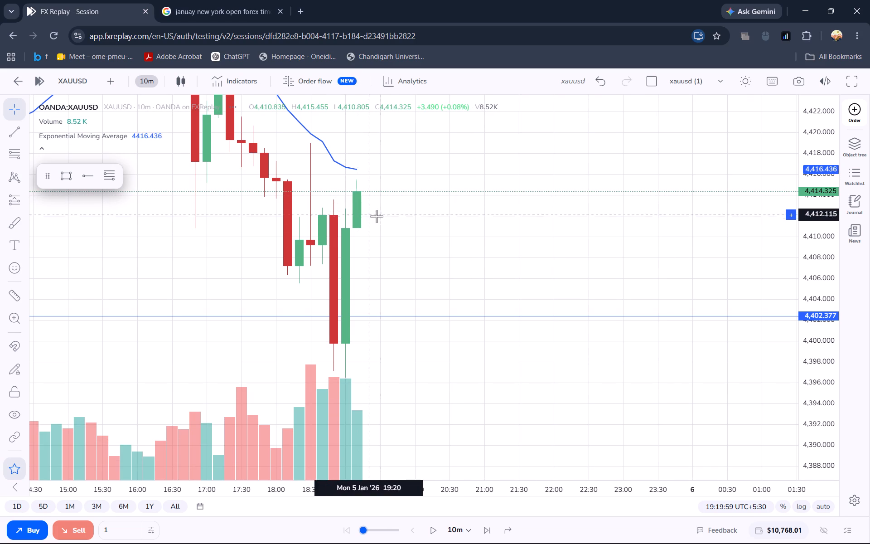
{"action": "left_click_drag", "start_coordinate": [377, 216], "coordinate": [400, 292]}
{"action": "left_click", "coordinate": [151, 80]}
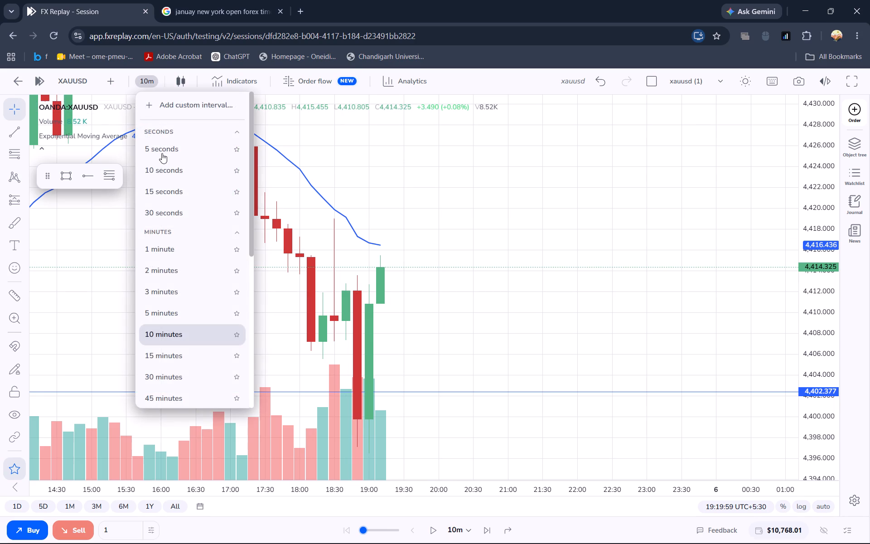
{"action": "left_click", "coordinate": [178, 272]}
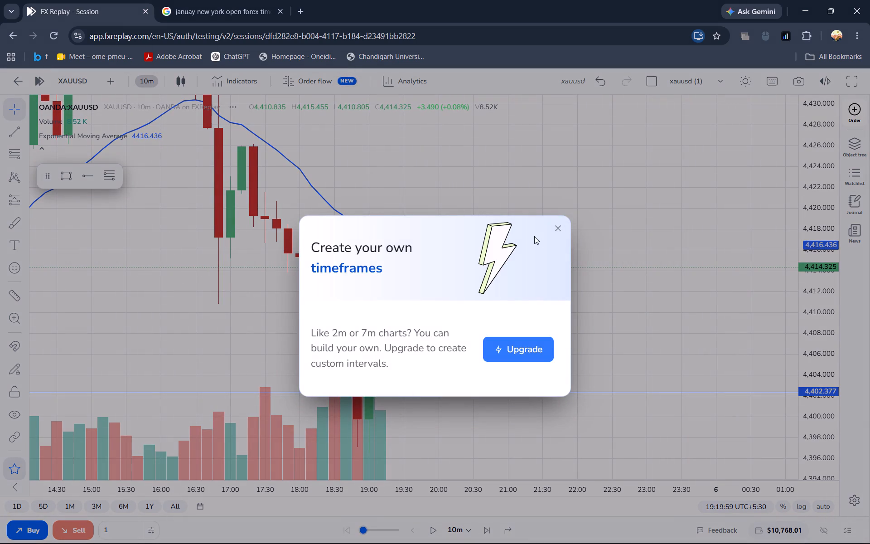
{"action": "left_click", "coordinate": [556, 233]}
{"action": "left_click", "coordinate": [556, 233]}
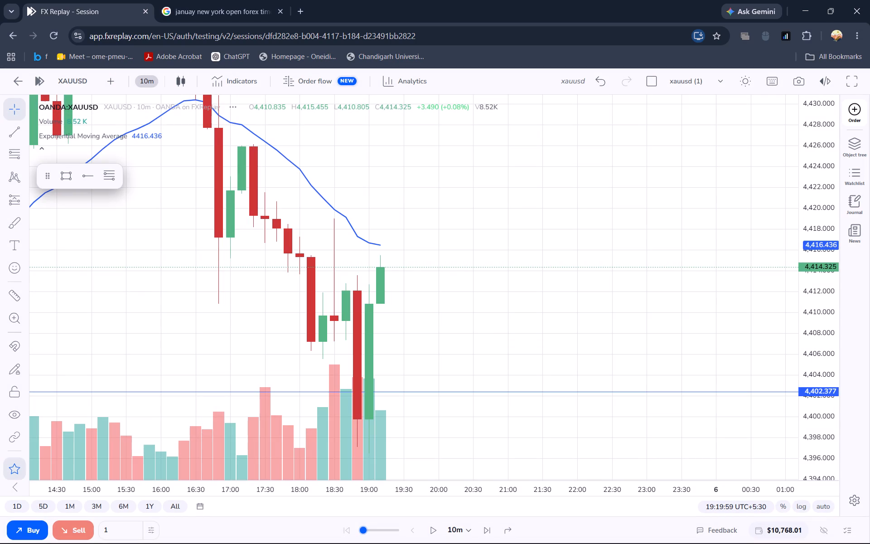
{"action": "key", "text": "2"}
{"action": "key", "text": "Return"}
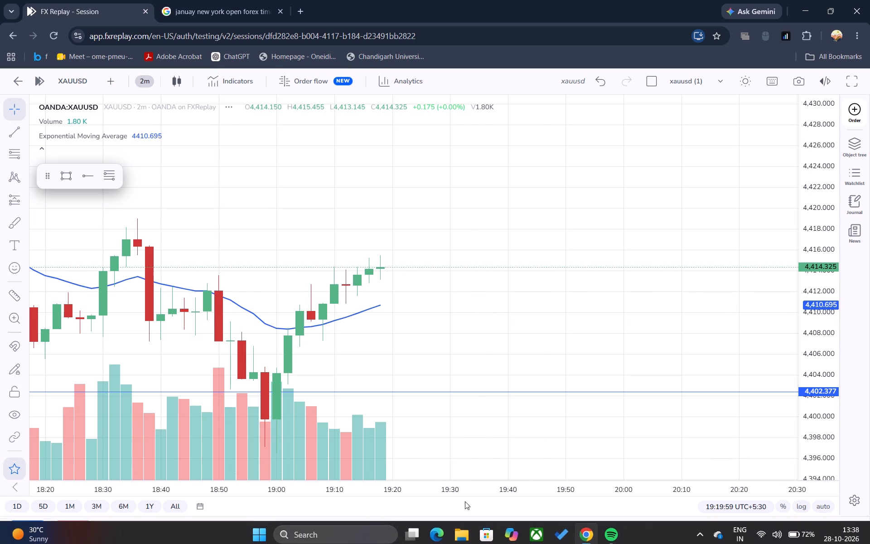
Set the replay step interval to 1m.
{"action": "left_click", "coordinate": [461, 526]}
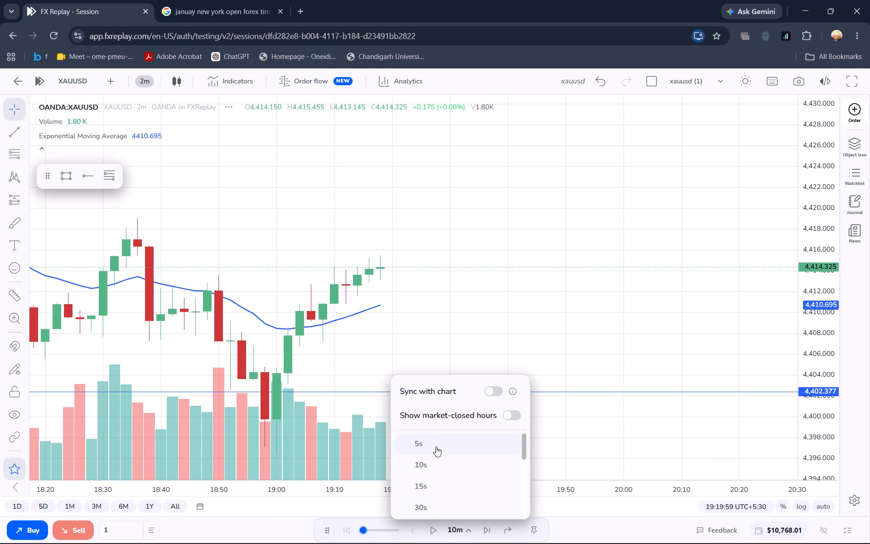
{"action": "scroll", "coordinate": [425, 471], "scroll_direction": "down", "scroll_amount": 1}
{"action": "left_click", "coordinate": [427, 465]}
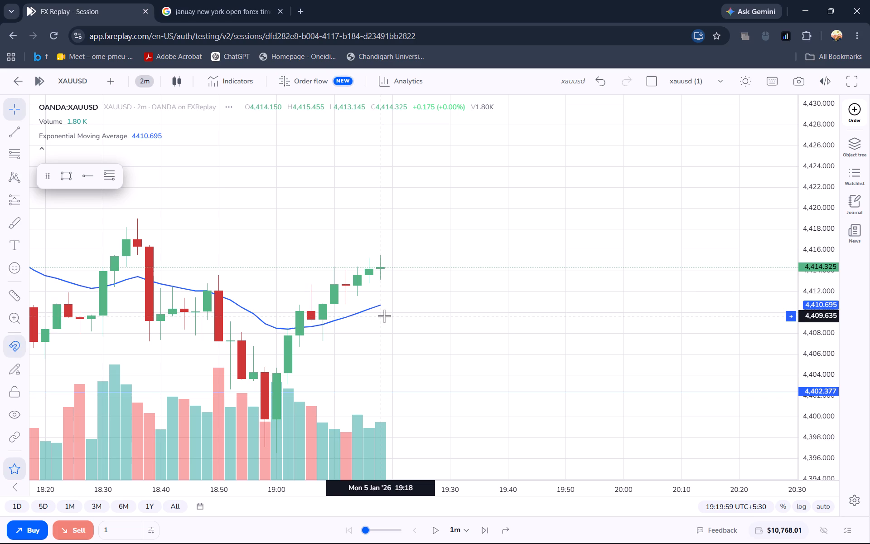
Advance the replay in 1-minute steps to 19:26:59 on 5 January.
{"action": "key", "text": "ctrl+space"}
{"action": "key", "text": "ctrl+space"}
{"action": "key", "text": "ctrl+space"}
{"action": "key", "text": "ctrl+space"}
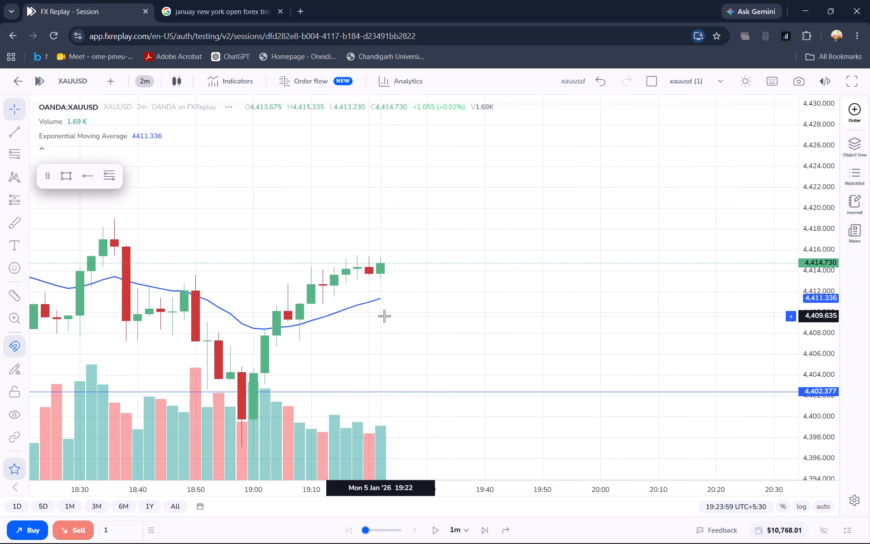
{"action": "key", "text": "ctrl+space"}
{"action": "key", "text": "ctrl+space"}
{"action": "key", "text": "ctrl+space"}
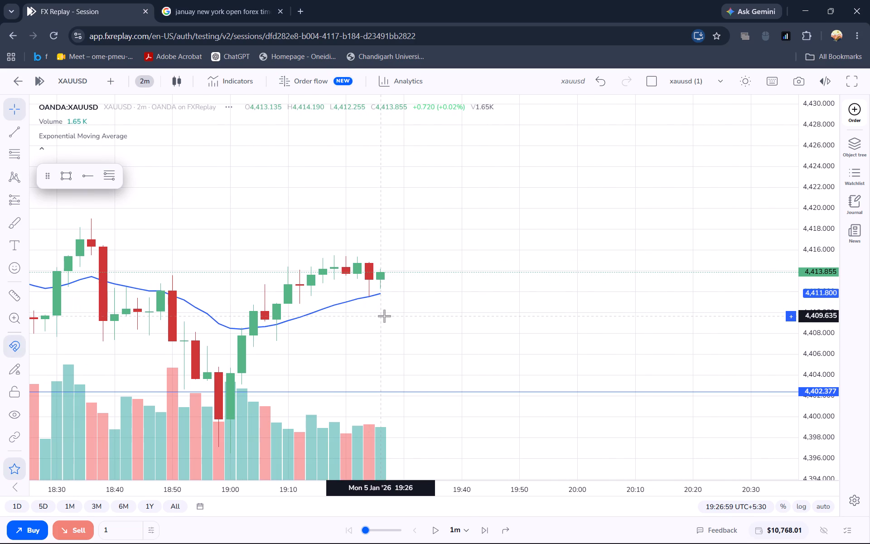
Place a buy stop order for 1 XAUUSD at 4414.833, just above the latest candle.
{"action": "right_click", "coordinate": [388, 262]}
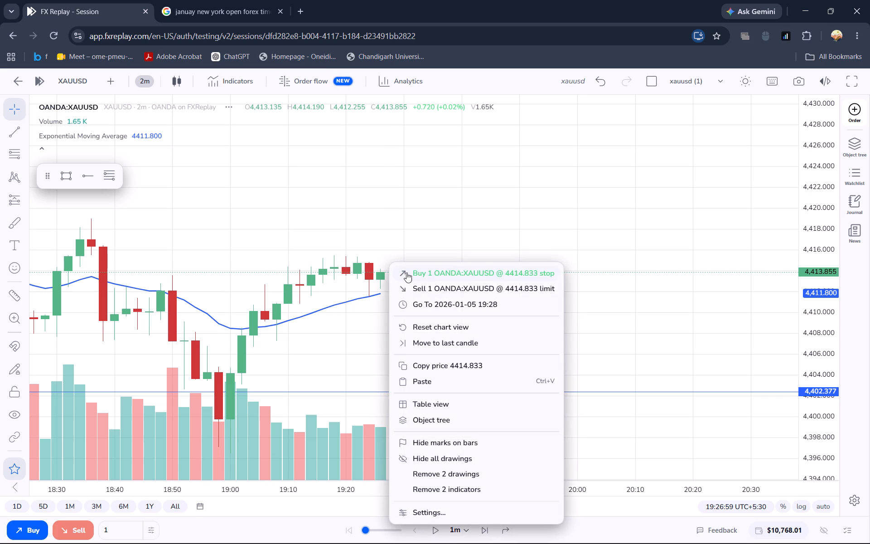
{"action": "left_click", "coordinate": [406, 272]}
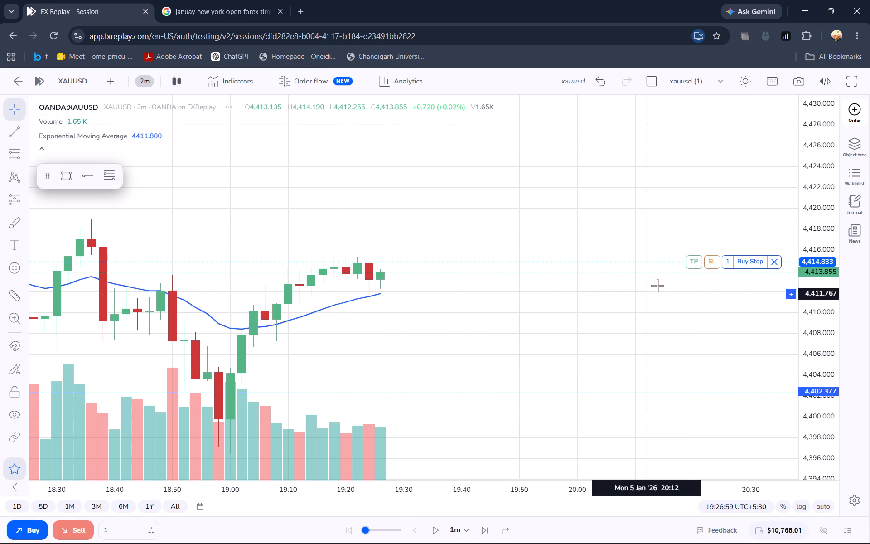
Add a stop loss to the buy stop order at about 4,410.592, below the EMA.
{"action": "left_click_drag", "start_coordinate": [714, 267], "coordinate": [706, 294]}
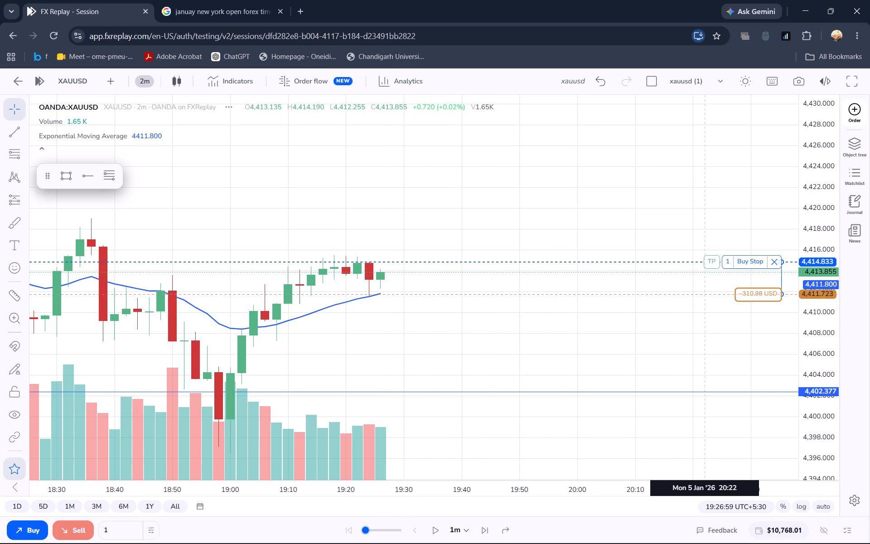
{"action": "left_click_drag", "start_coordinate": [706, 294], "coordinate": [698, 296]}
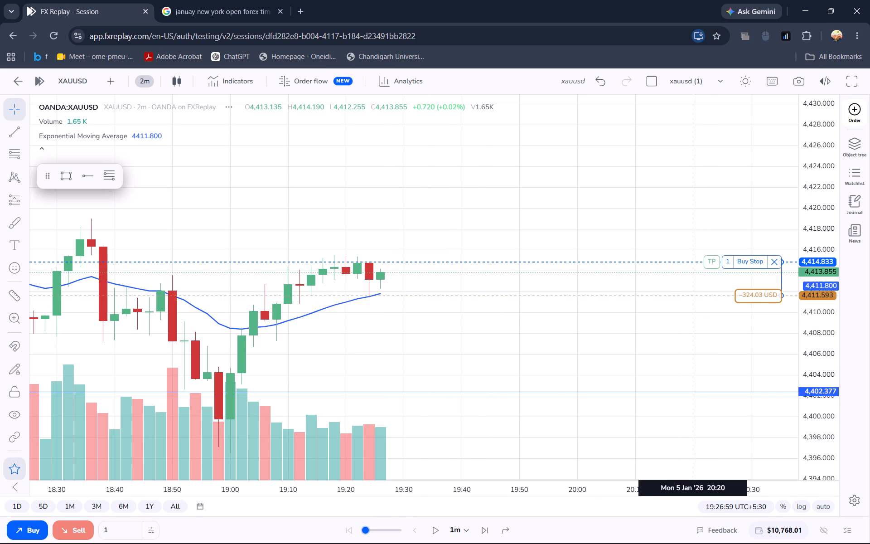
{"action": "left_click_drag", "start_coordinate": [698, 296], "coordinate": [698, 295]}
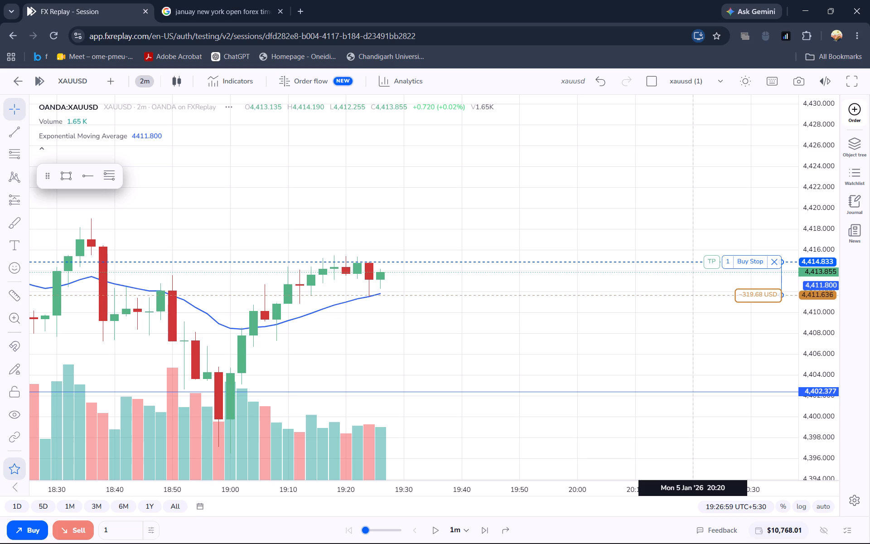
{"action": "left_click_drag", "start_coordinate": [698, 295], "coordinate": [686, 301]}
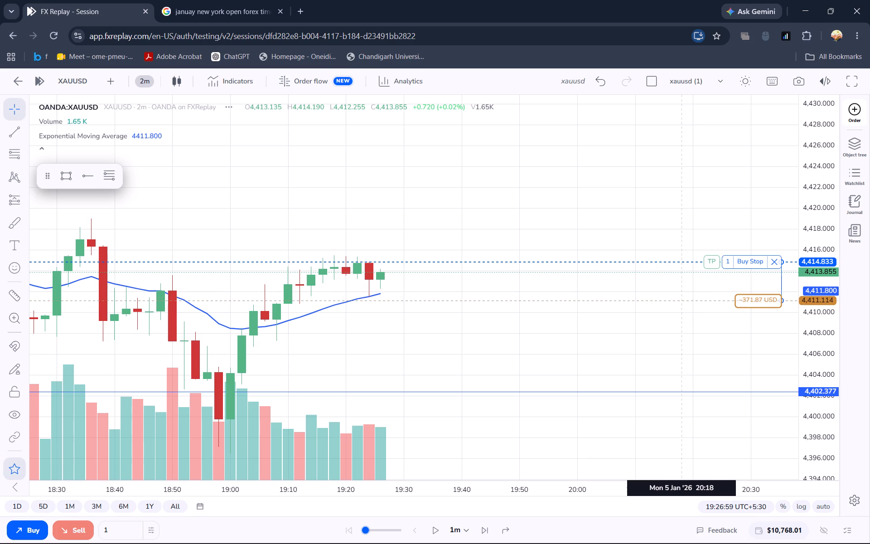
{"action": "left_click_drag", "start_coordinate": [686, 301], "coordinate": [682, 306]}
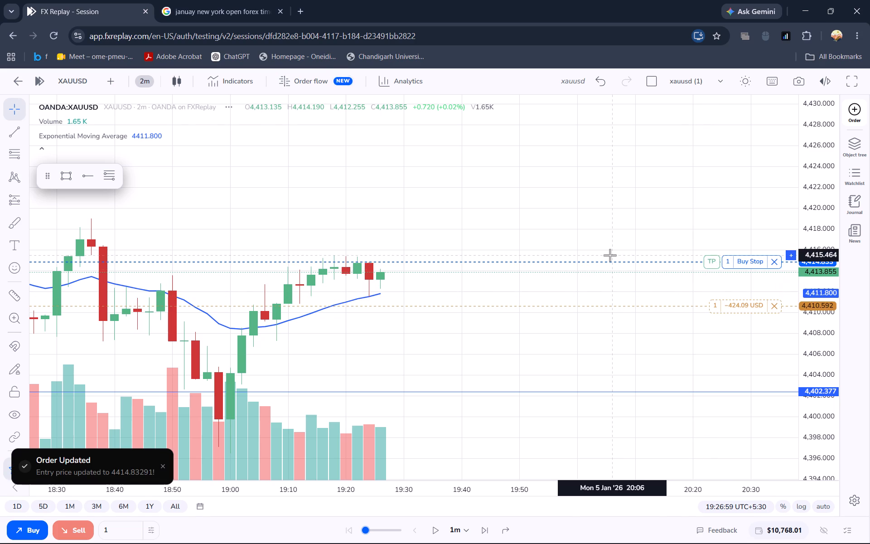
Add a take profit to the buy stop order at about 4,424.423.
{"action": "scroll", "coordinate": [610, 255], "scroll_direction": "down", "scroll_amount": 6}
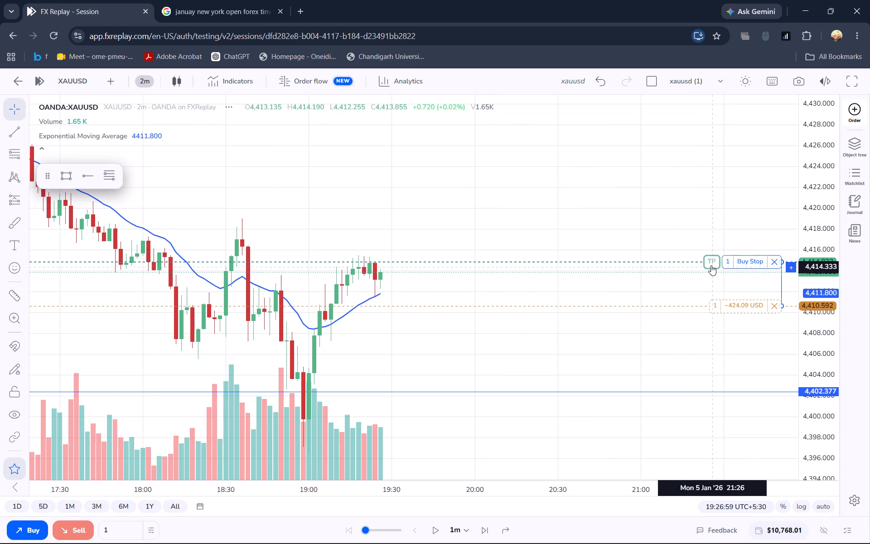
{"action": "left_click_drag", "start_coordinate": [711, 263], "coordinate": [730, 217]}
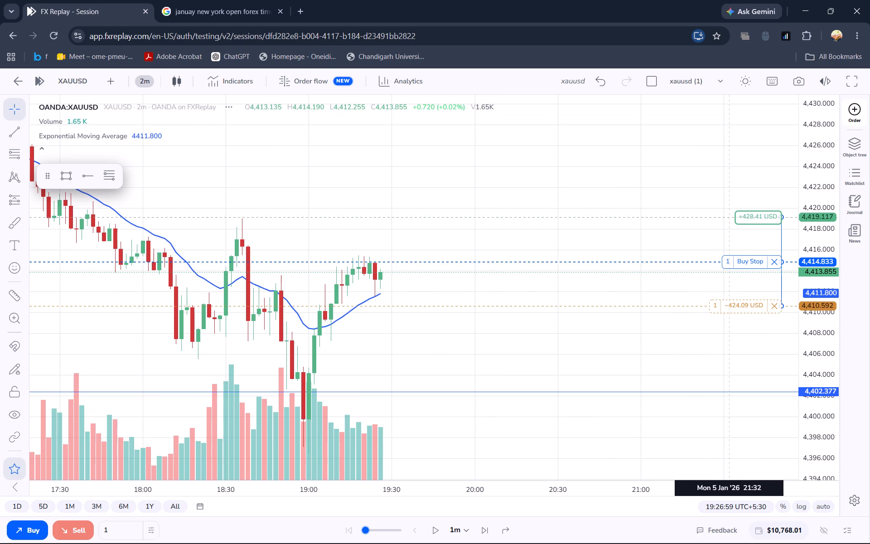
{"action": "left_click_drag", "start_coordinate": [730, 217], "coordinate": [738, 201]}
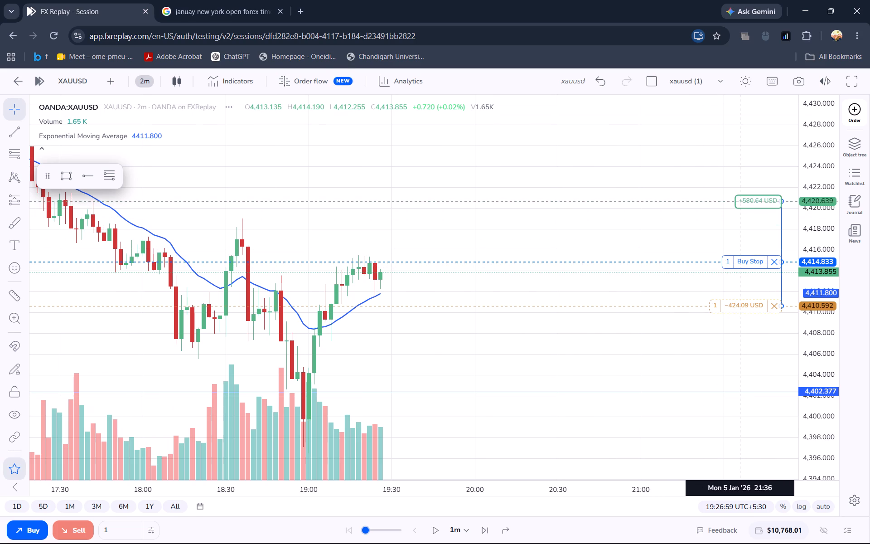
{"action": "left_click_drag", "start_coordinate": [738, 201], "coordinate": [682, 165]}
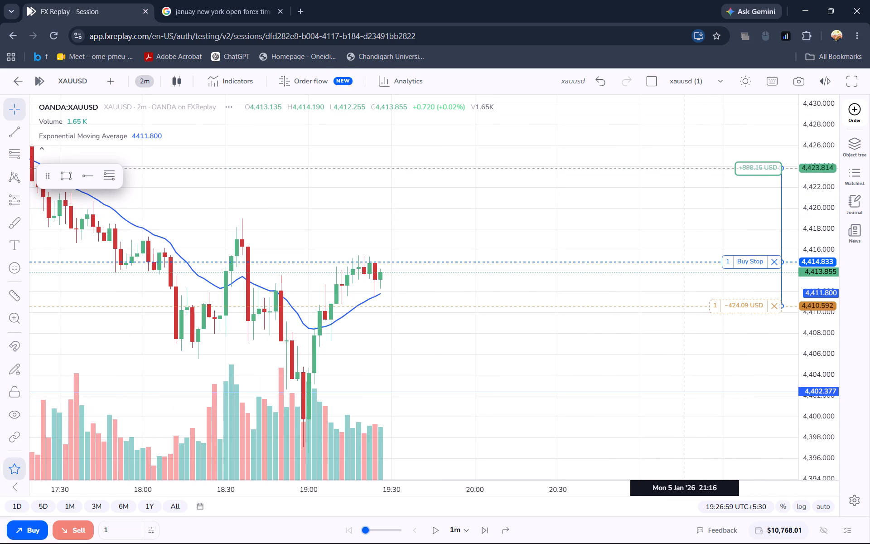
{"action": "left_click_drag", "start_coordinate": [682, 165], "coordinate": [681, 162]}
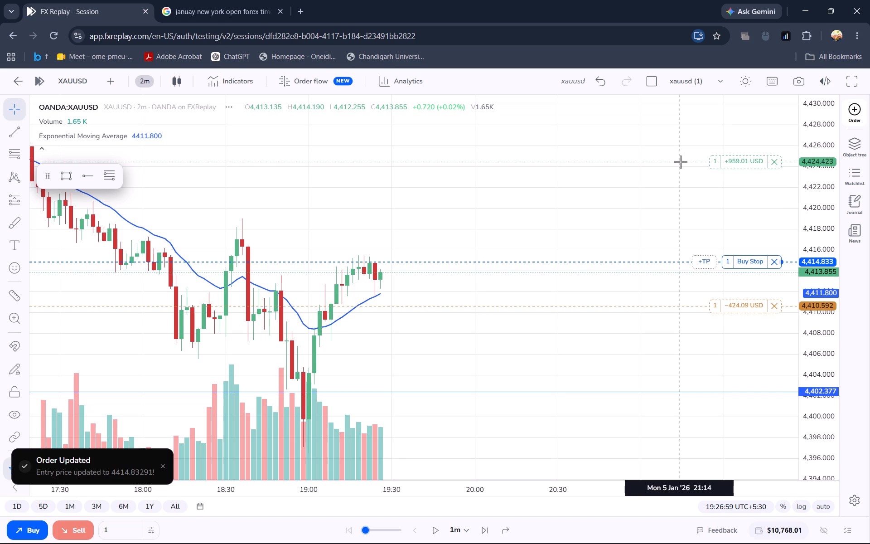
Advance the replay in 1-minute steps to 19:36:59 to play out the buy trade.
{"action": "key", "text": "ctrl+space"}
{"action": "key", "text": "ctrl+space"}
{"action": "key", "text": "ctrl+space"}
{"action": "key", "text": "ctrl+space"}
{"action": "key", "text": "ctrl+space"}
{"action": "key", "text": "ctrl+space"}
{"action": "key", "text": "ctrl+space"}
{"action": "key", "text": "ctrl+space"}
{"action": "key", "text": "ctrl+space"}
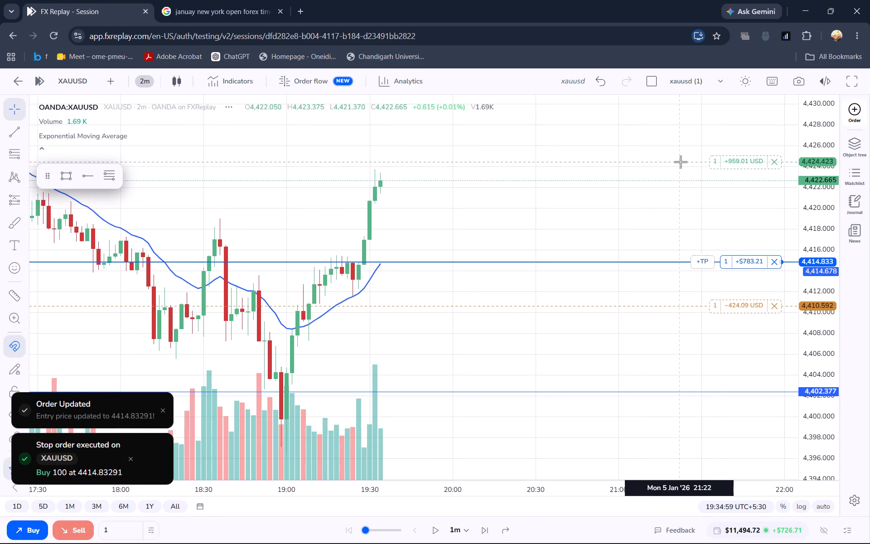
{"action": "key", "text": "ctrl+space"}
Continue the replay in 1-minute steps to 20:13:59 on 5 January.
{"action": "scroll", "coordinate": [405, 248], "scroll_direction": "down", "scroll_amount": 2}
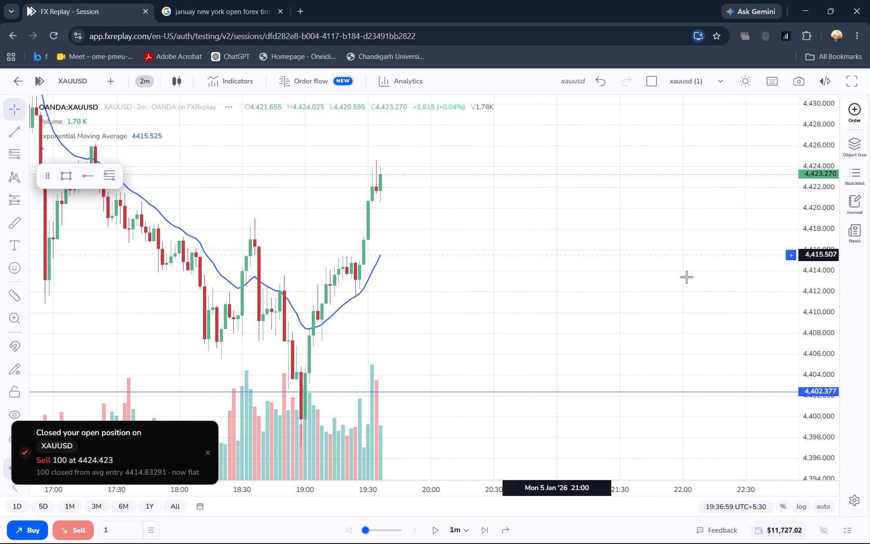
{"action": "left_click_drag", "start_coordinate": [813, 197], "coordinate": [807, 292]}
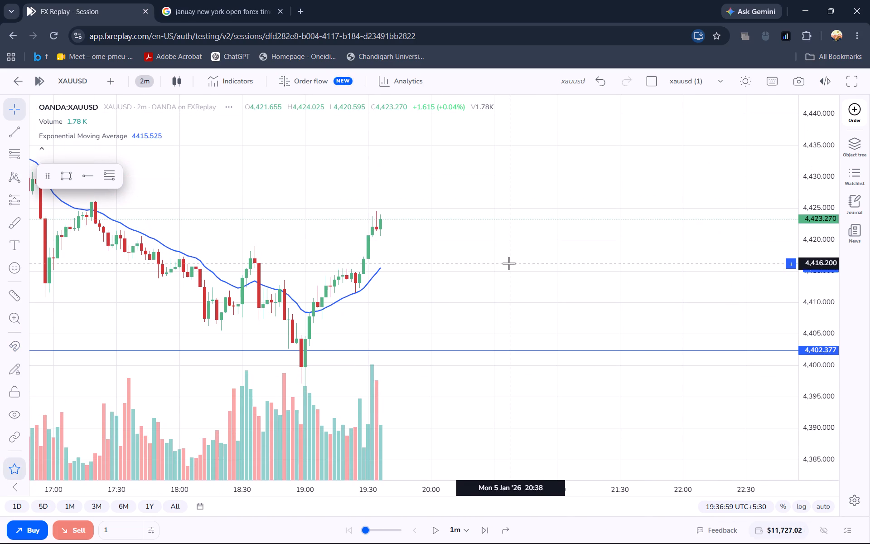
{"action": "left_click_drag", "start_coordinate": [491, 256], "coordinate": [531, 301]}
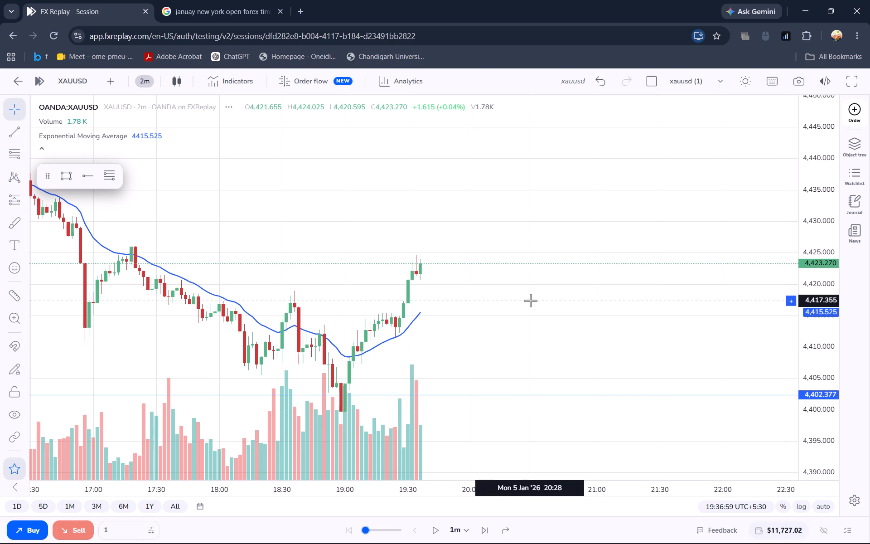
{"action": "key", "text": "ctrl+space"}
{"action": "key", "text": "ctrl+space"}
{"action": "key", "text": "ctrl+space"}
{"action": "key", "text": "ctrl+space"}
{"action": "key", "text": "ctrl+space"}
{"action": "key", "text": "ctrl+space"}
{"action": "key", "text": "ctrl+space"}
{"action": "key", "text": "ctrl+space"}
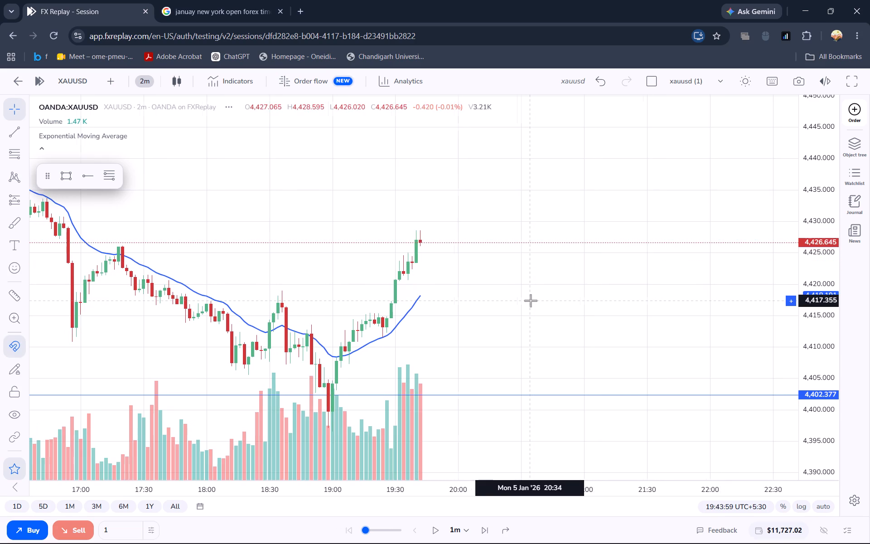
{"action": "key", "text": "ctrl+space"}
{"action": "key", "text": "ctrl+space"}
{"action": "key", "text": "ctrl+space"}
{"action": "key", "text": "ctrl+space"}
{"action": "key", "text": "ctrl+space"}
{"action": "key", "text": "ctrl+space"}
{"action": "key", "text": "ctrl+space"}
{"action": "key", "text": "ctrl+space"}
{"action": "key", "text": "ctrl+space"}
{"action": "key", "text": "ctrl+space"}
{"action": "key", "text": "ctrl+space"}
{"action": "key", "text": "ctrl+space"}
{"action": "key", "text": "ctrl+space"}
{"action": "key", "text": "ctrl+space"}
{"action": "key", "text": "ctrl+space"}
{"action": "key", "text": "ctrl+space"}
{"action": "key", "text": "ctrl+space"}
{"action": "key", "text": "ctrl+space"}
{"action": "key", "text": "ctrl+space"}
{"action": "key", "text": "ctrl+space"}
{"action": "key", "text": "ctrl+space"}
{"action": "key", "text": "ctrl+space"}
{"action": "key", "text": "ctrl+space"}
{"action": "key", "text": "ctrl+space"}
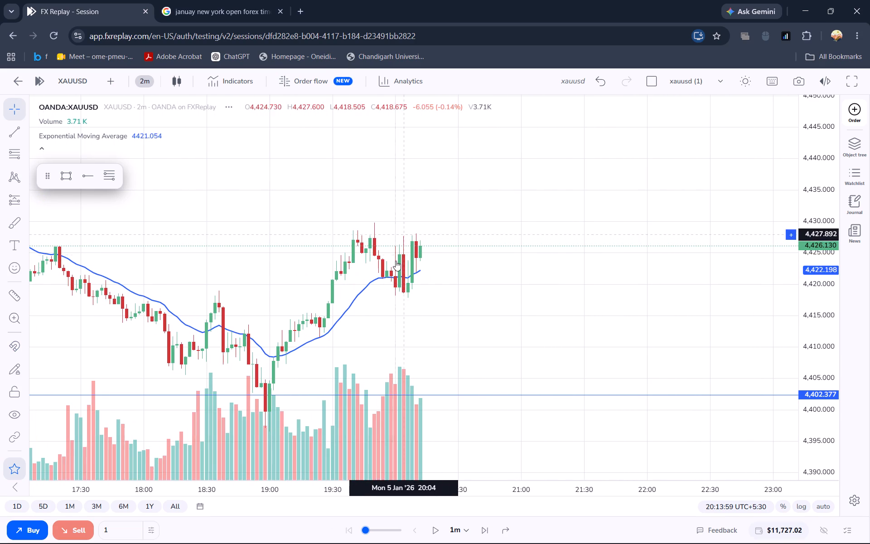
{"action": "scroll", "coordinate": [396, 261], "scroll_direction": "down", "scroll_amount": 3}
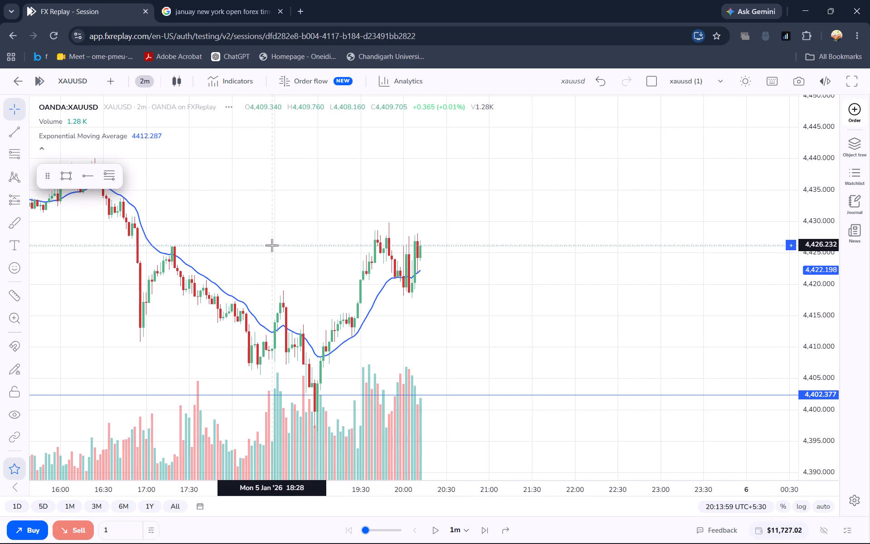
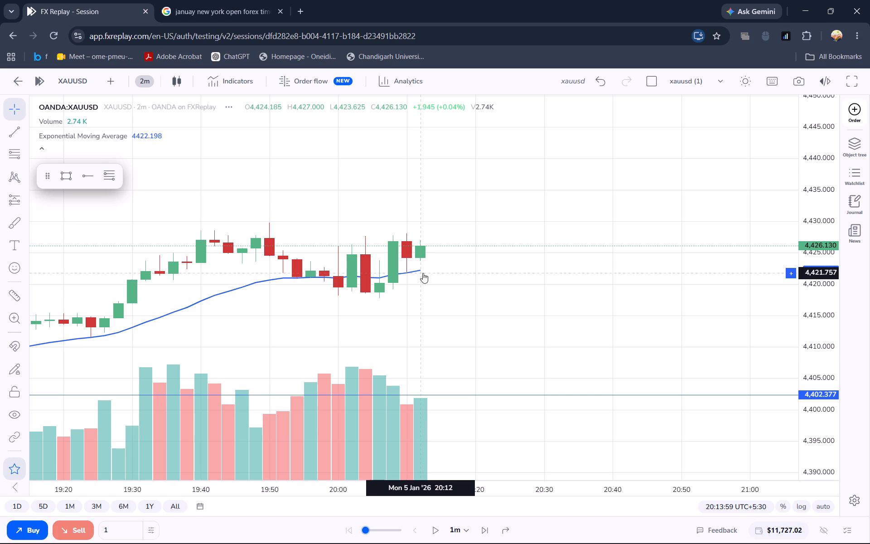
Review the earlier 5 January XAUUSD price action against the EMA, from about 17:50 up to the current replay candle.
{"action": "scroll", "coordinate": [423, 273], "scroll_direction": "down", "scroll_amount": 2}
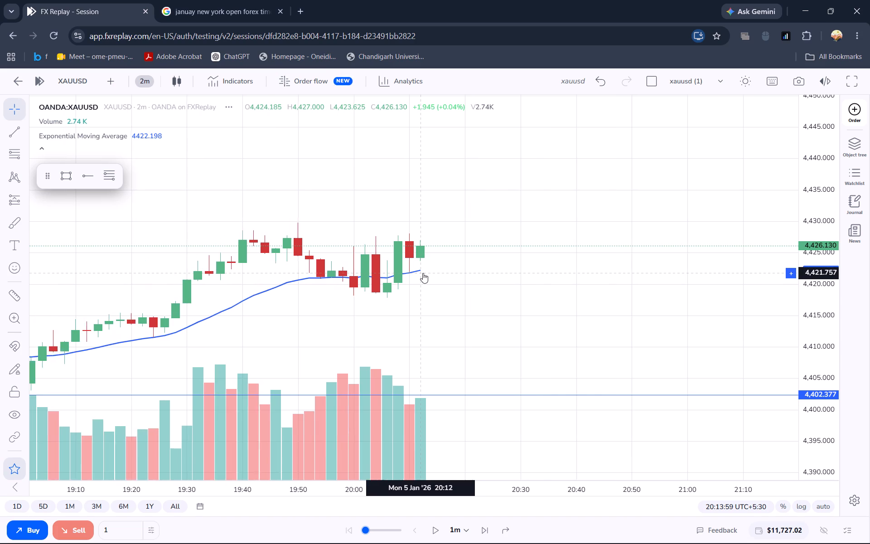
{"action": "scroll", "coordinate": [423, 273], "scroll_direction": "down", "scroll_amount": 2}
{"action": "left_click_drag", "start_coordinate": [429, 302], "coordinate": [431, 303]}
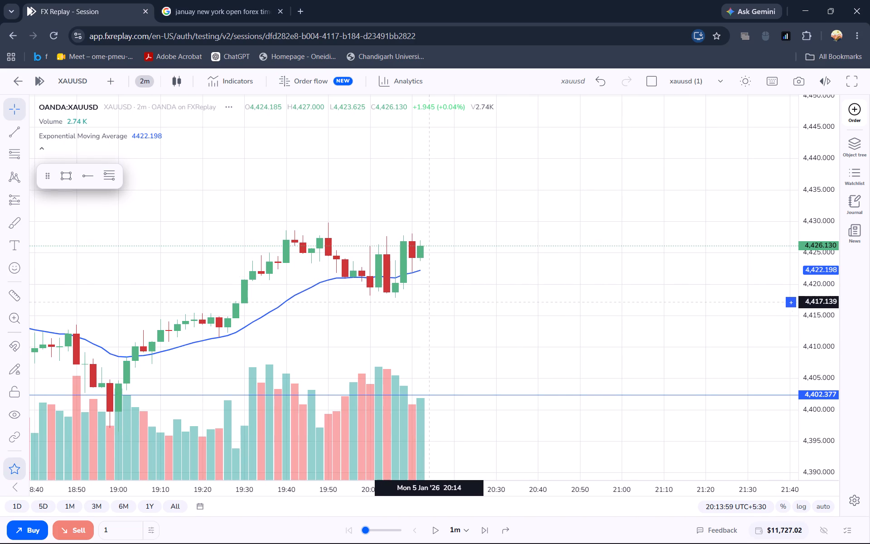
{"action": "left_click_drag", "start_coordinate": [431, 303], "coordinate": [466, 334]}
{"action": "scroll", "coordinate": [454, 335], "scroll_direction": "down", "scroll_amount": 2}
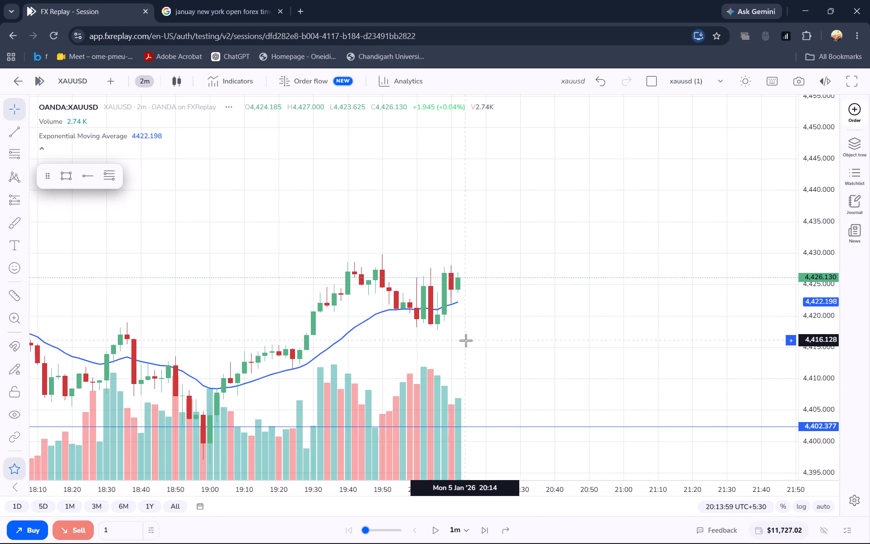
{"action": "scroll", "coordinate": [455, 340], "scroll_direction": "right", "scroll_amount": 1}
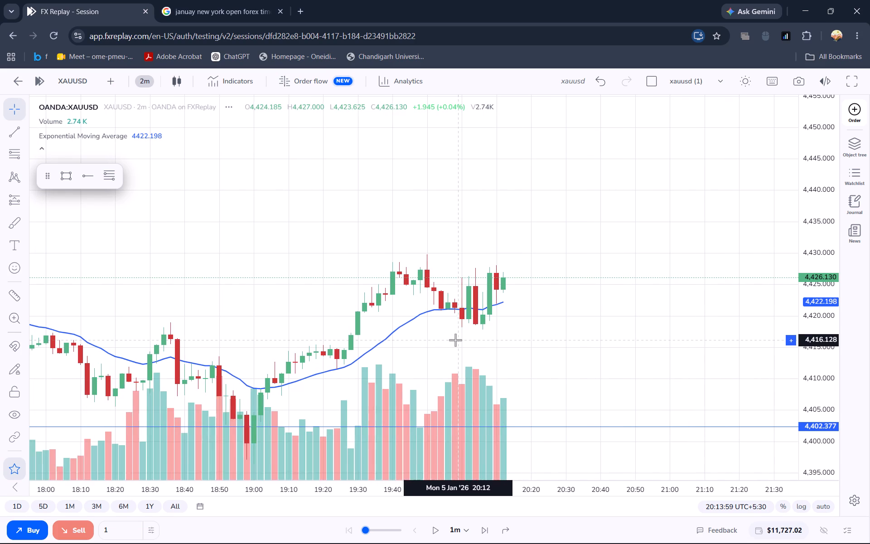
{"action": "scroll", "coordinate": [455, 340], "scroll_direction": "right", "scroll_amount": 1}
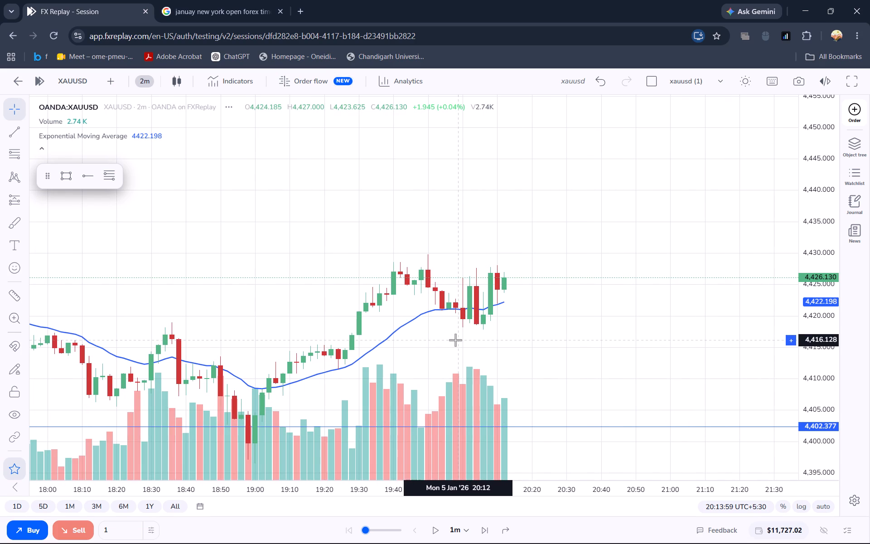
{"action": "scroll", "coordinate": [455, 340], "scroll_direction": "right", "scroll_amount": 1}
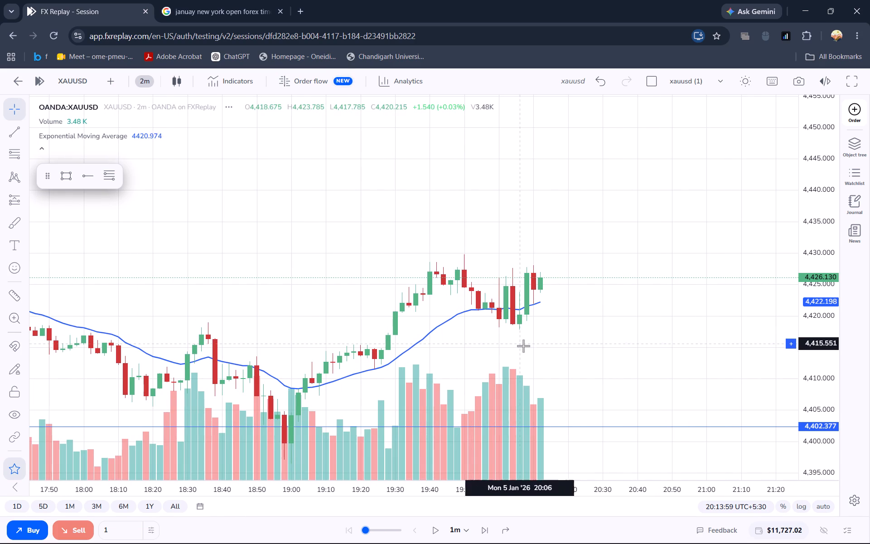